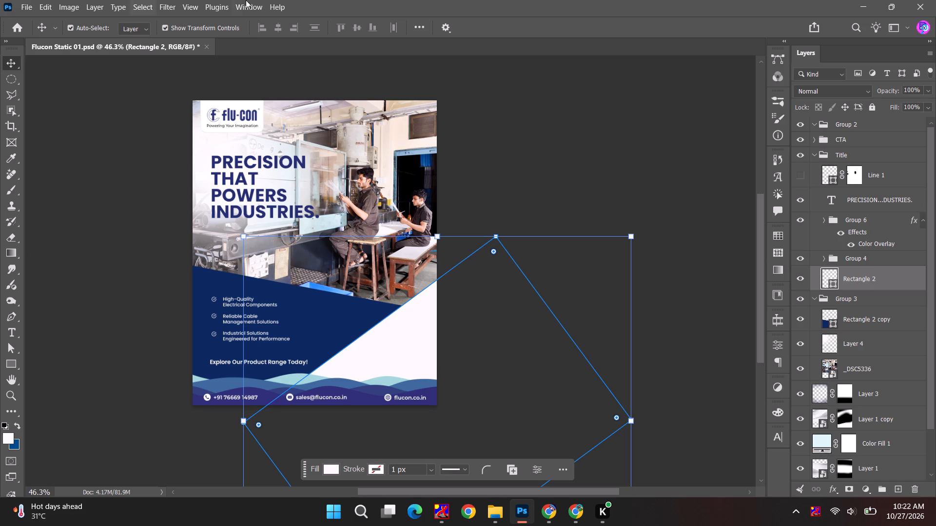
# Switch to the browser and check the Craftsmanstorage warehouse reference pin for the poster layout.
pyautogui.click(532, 144)
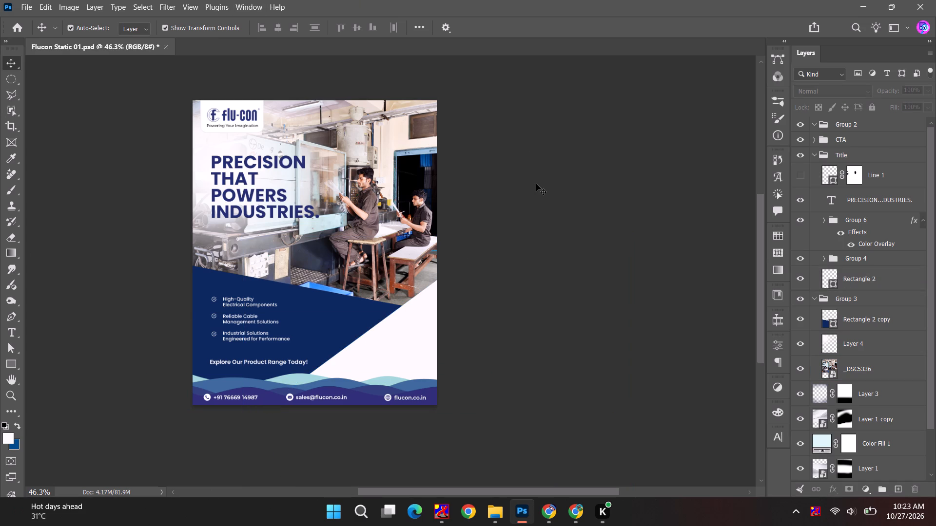
pyautogui.hotkey('alt', 'Tab')
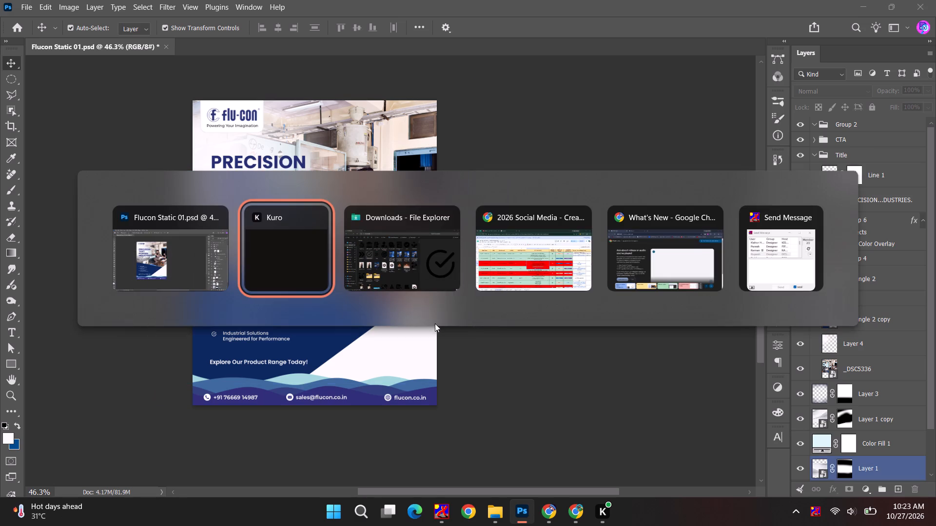
pyautogui.keyDown('alt'); pyautogui.click(523, 252); pyautogui.keyUp('alt')
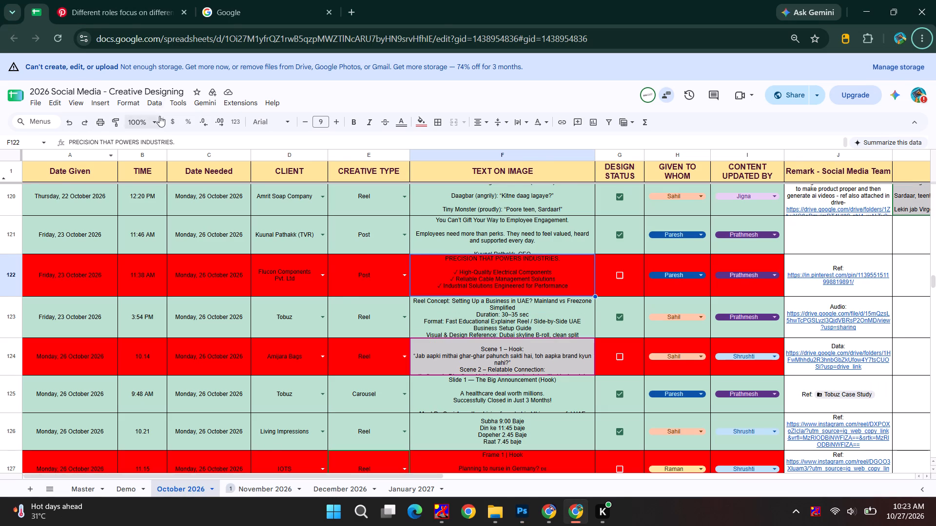
pyautogui.moveTo(86, 0); pyautogui.dragTo(84, 5)
pyautogui.hotkey('alt', 'Tab')
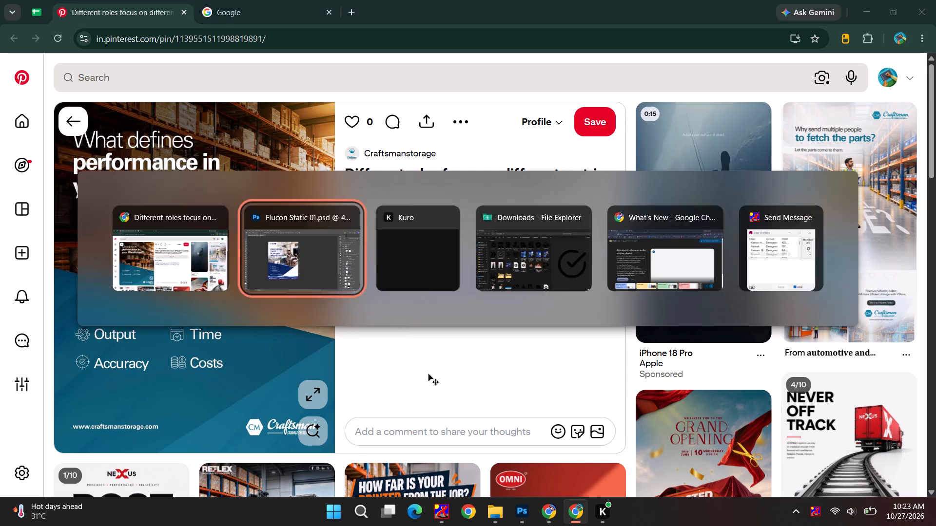
pyautogui.hotkey('alt', 'Tab')
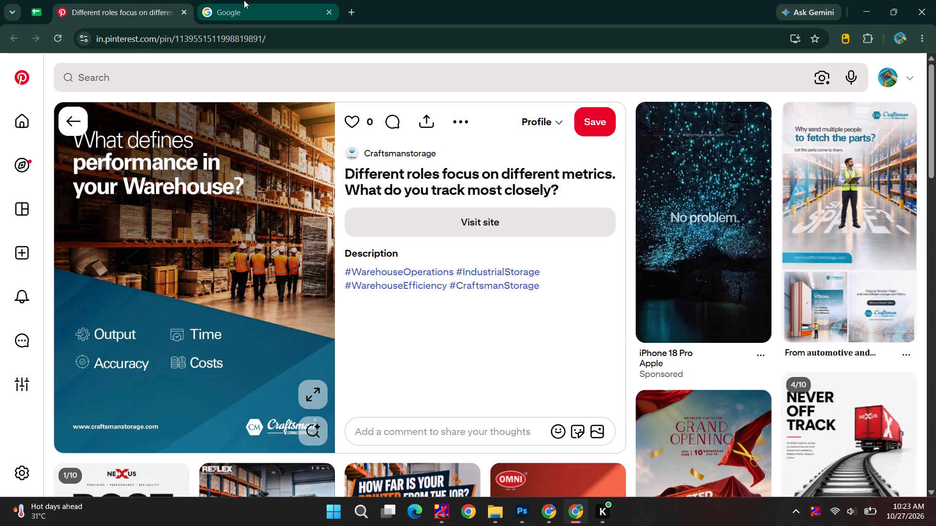
# Open Pinterest in the other Chrome window.
pyautogui.click(543, 525)
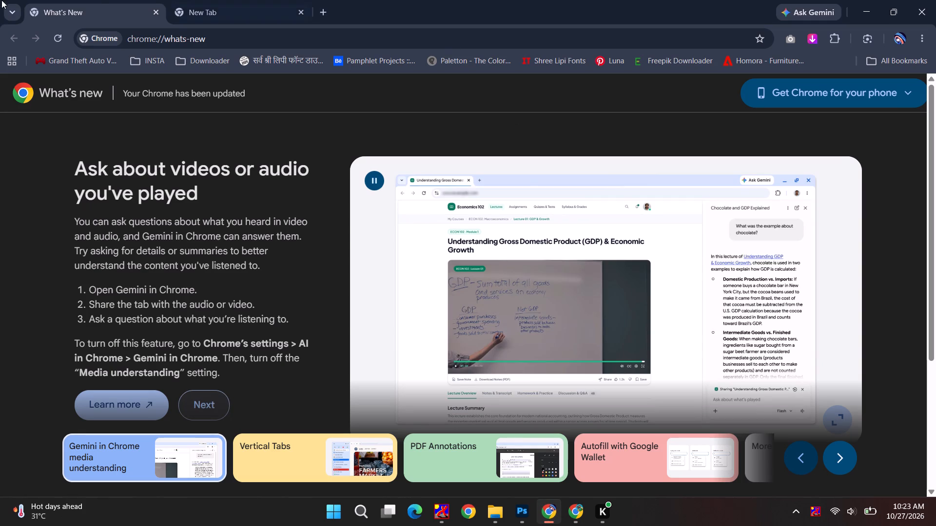
pyautogui.click(244, 36)
pyautogui.write('pint')
pyautogui.press('Return')
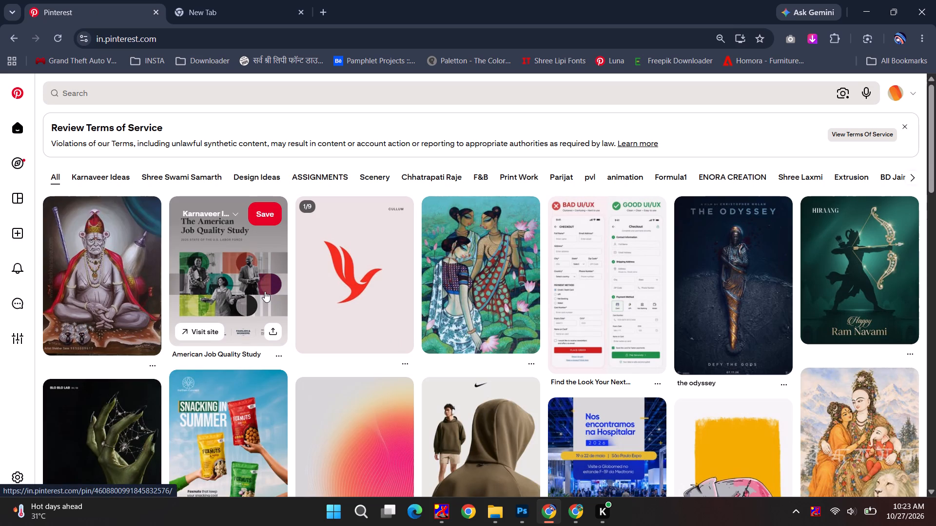
# Browse abstract gradient wallpaper pins on Pinterest and copy the dark-blue-to-white gradient image.
pyautogui.scroll(-1, 246, 304)
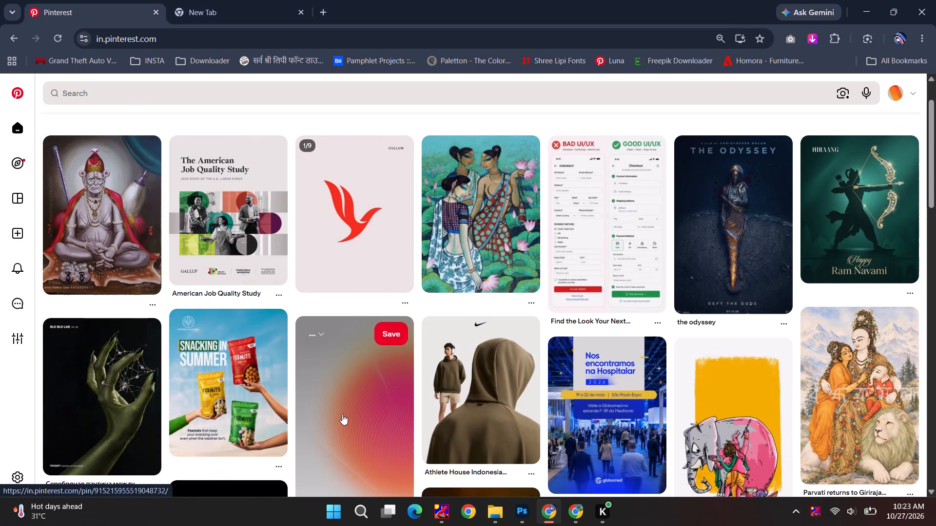
pyautogui.click(343, 414)
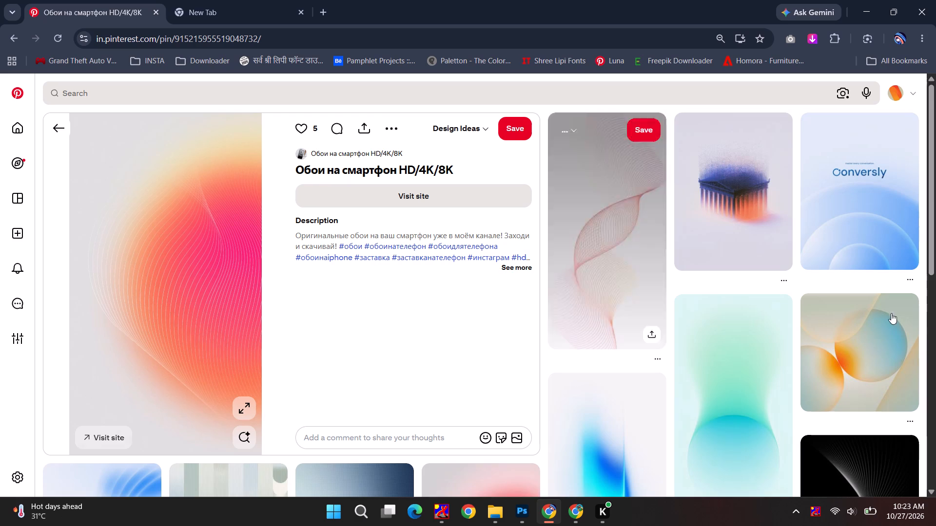
pyautogui.scroll(-2, 879, 319)
pyautogui.scroll(-2, 664, 362)
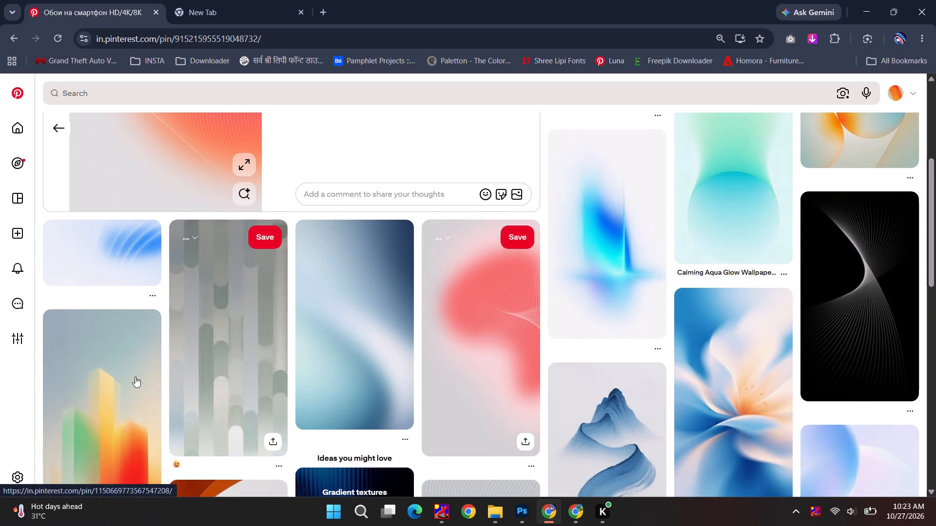
pyautogui.scroll(-4, 323, 357)
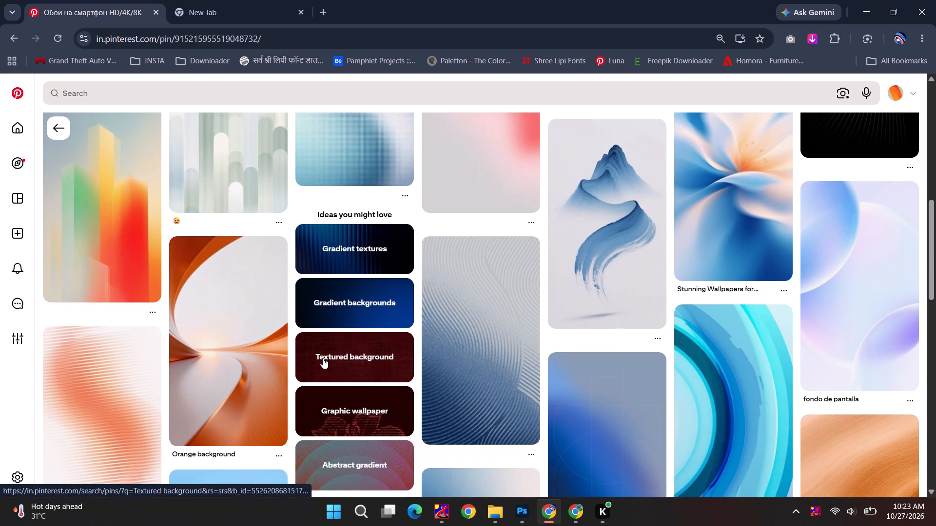
pyautogui.scroll(-3, 322, 361)
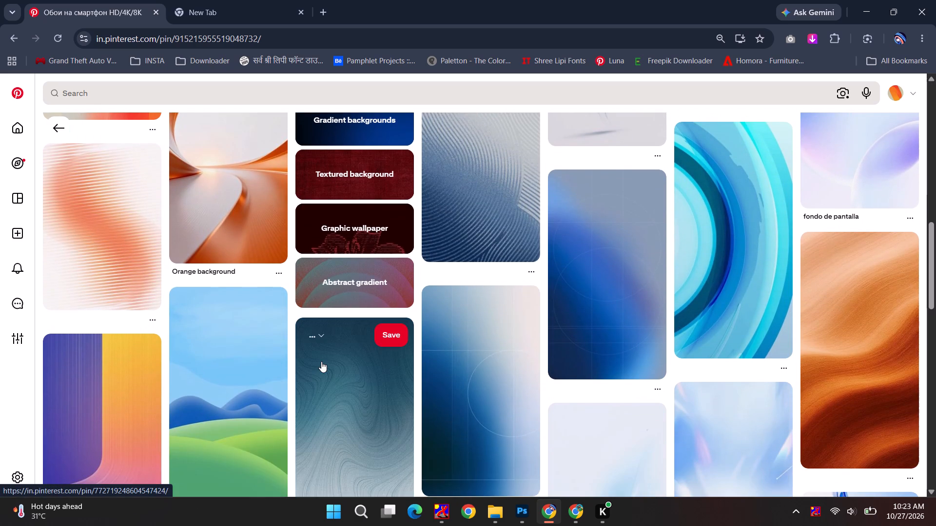
pyautogui.scroll(-2, 267, 464)
pyautogui.scroll(-1, 400, 369)
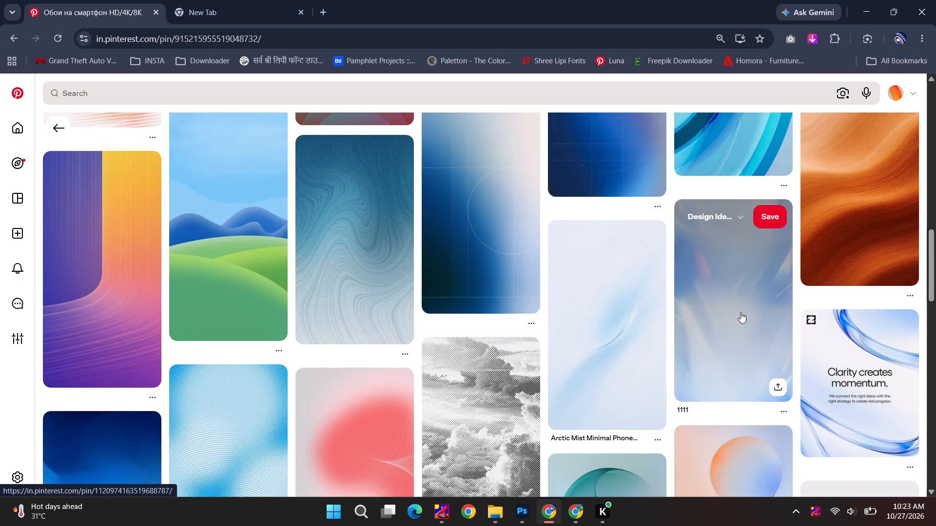
pyautogui.scroll(-3, 740, 312)
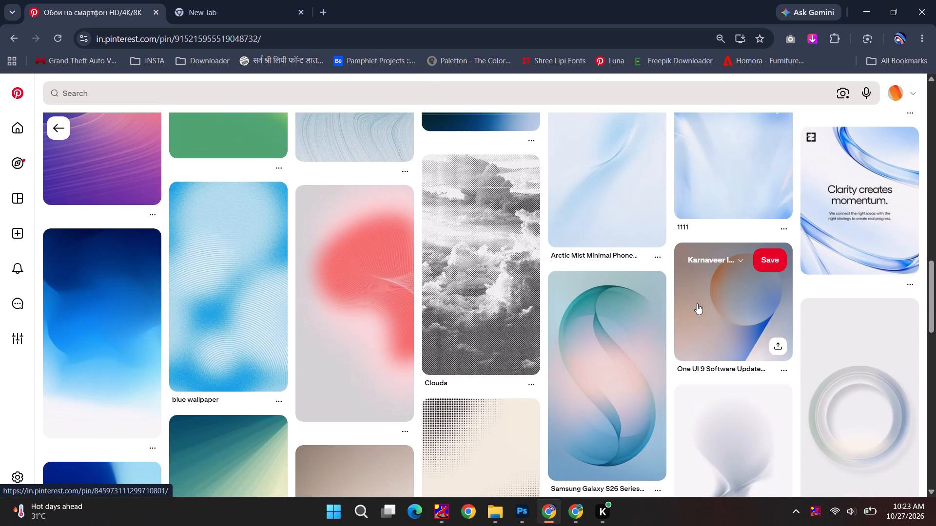
pyautogui.click(135, 373)
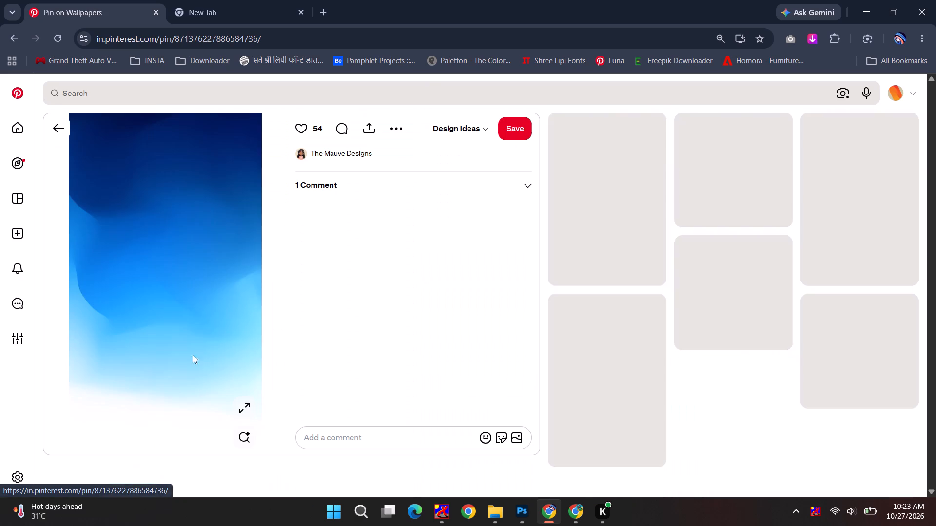
pyautogui.rightClick(145, 282)
pyautogui.click(176, 328)
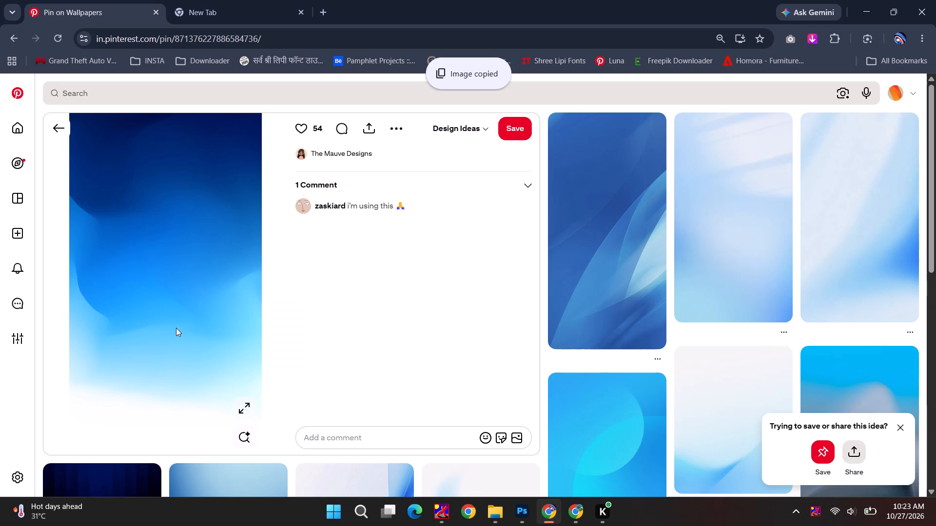
# Switch to Photoshop and paste the copied gradient image into the Flucon poster.
pyautogui.hotkey('alt', 'Tab')
pyautogui.keyDown('alt'); pyautogui.click(374, 260); pyautogui.keyUp('alt')
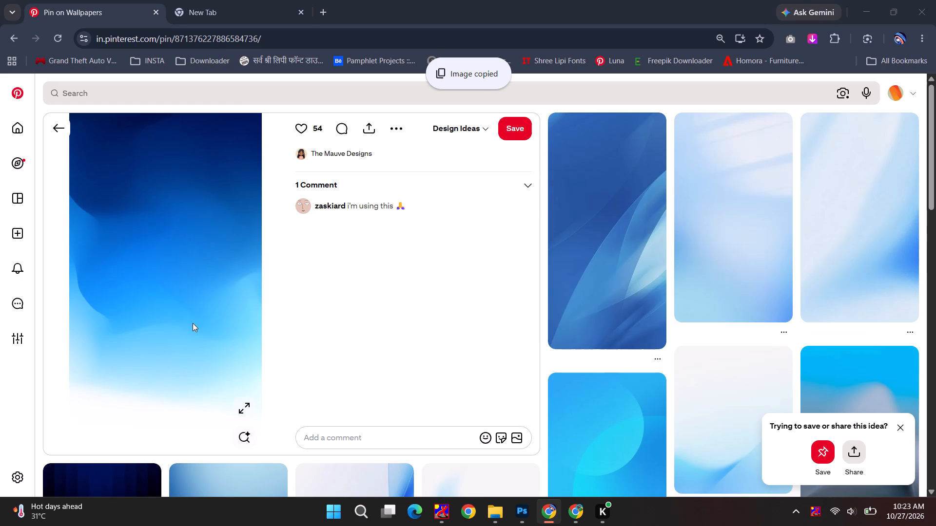
pyautogui.hotkey('alt', 'Tab')
pyautogui.keyDown('alt'); pyautogui.click(423, 260); pyautogui.keyUp('alt')
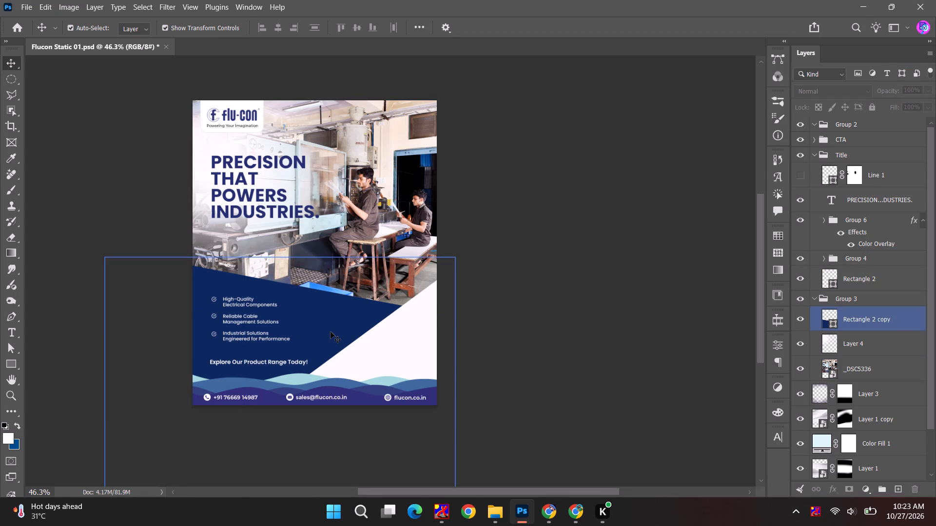
pyautogui.hotkey('ctrl', 'v')
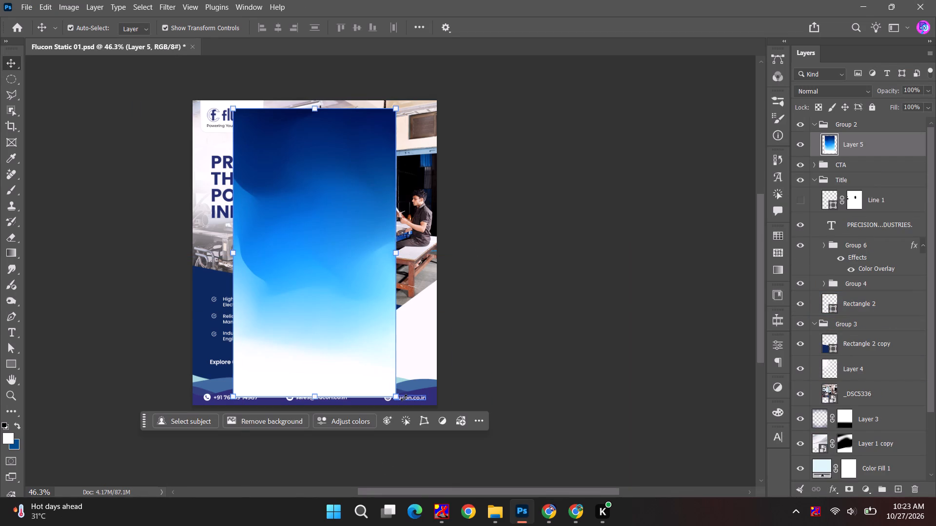
# Rotate the pasted gradient to about -77° and move it over the poster's lower part, trying and undoing a horizontal flip.
pyautogui.moveTo(404, 398); pyautogui.dragTo(480, 201)
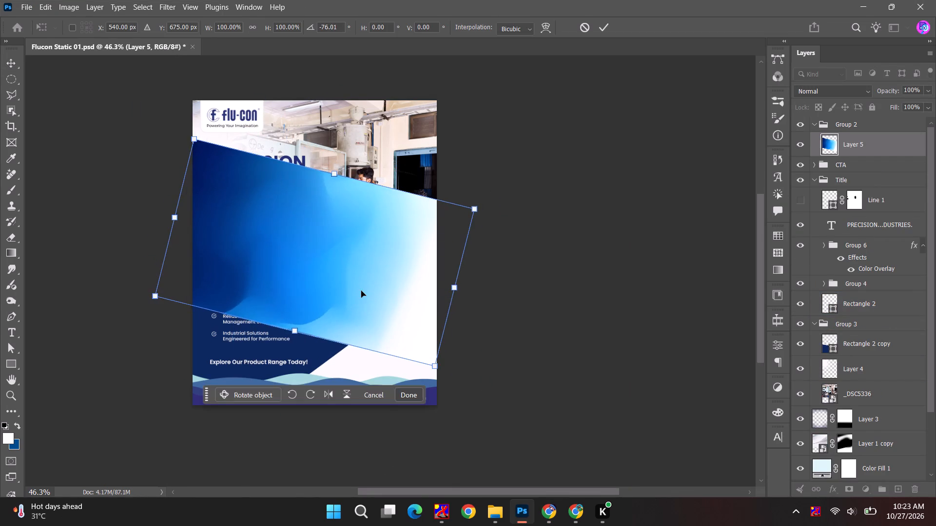
pyautogui.moveTo(362, 293); pyautogui.dragTo(354, 406)
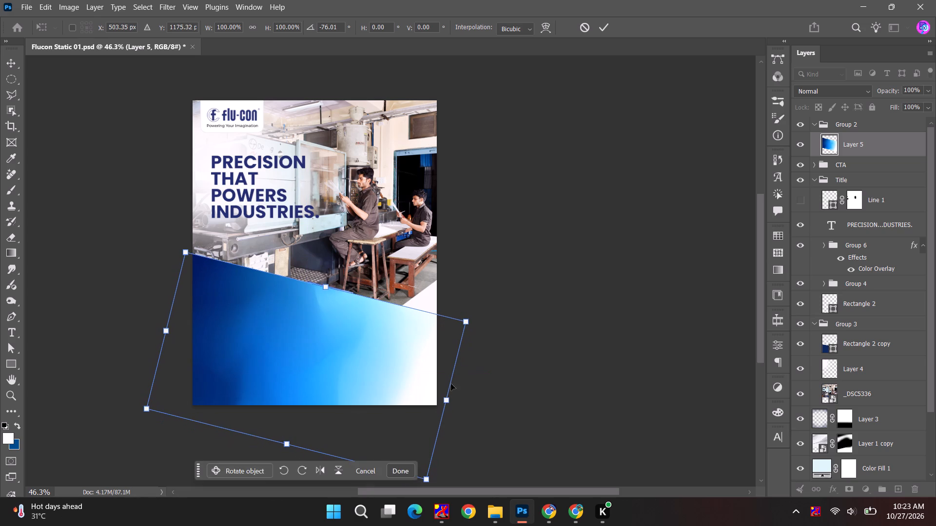
pyautogui.moveTo(480, 333); pyautogui.dragTo(482, 329)
pyautogui.moveTo(338, 346); pyautogui.dragTo(341, 330)
pyautogui.click(319, 473)
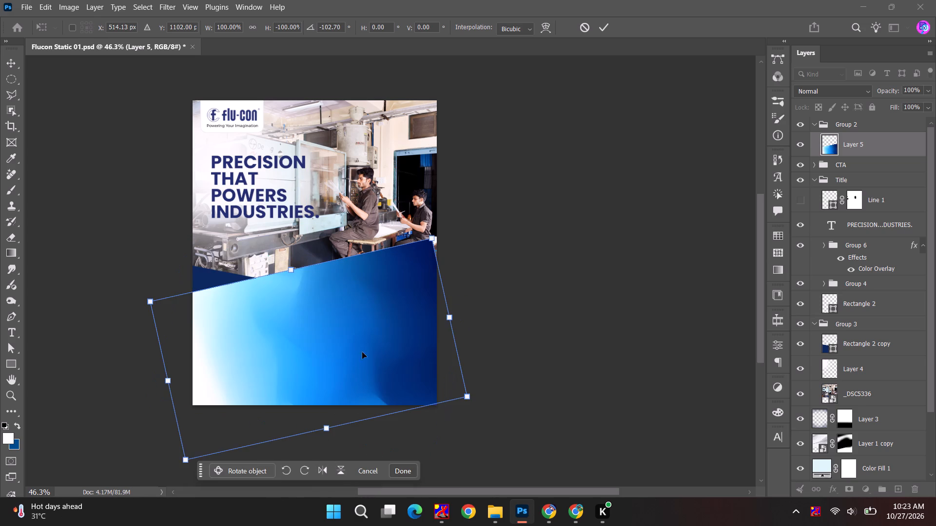
pyautogui.hotkey('ctrl', 'z')
# Flip the gradient vertically and rotate it to about 100° so it follows the slanted edge of the navy panel.
pyautogui.click(340, 475)
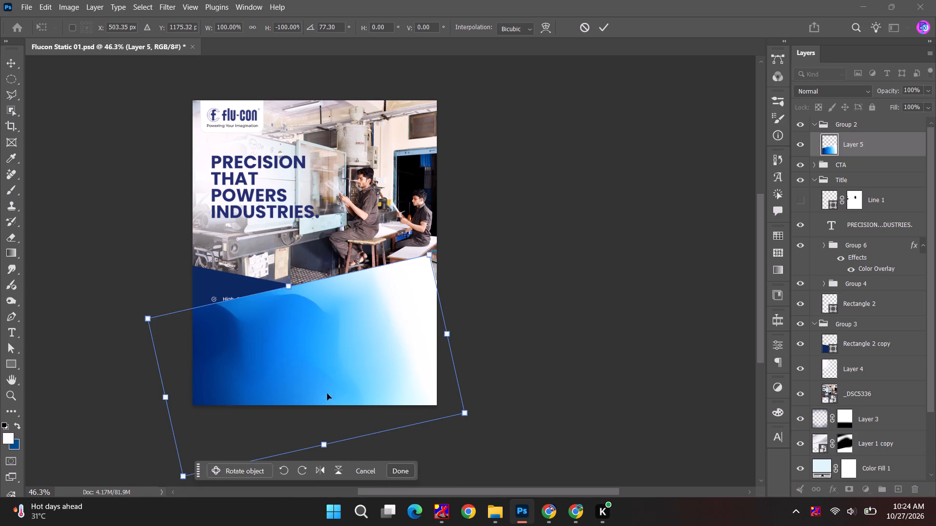
pyautogui.moveTo(459, 328); pyautogui.dragTo(472, 372)
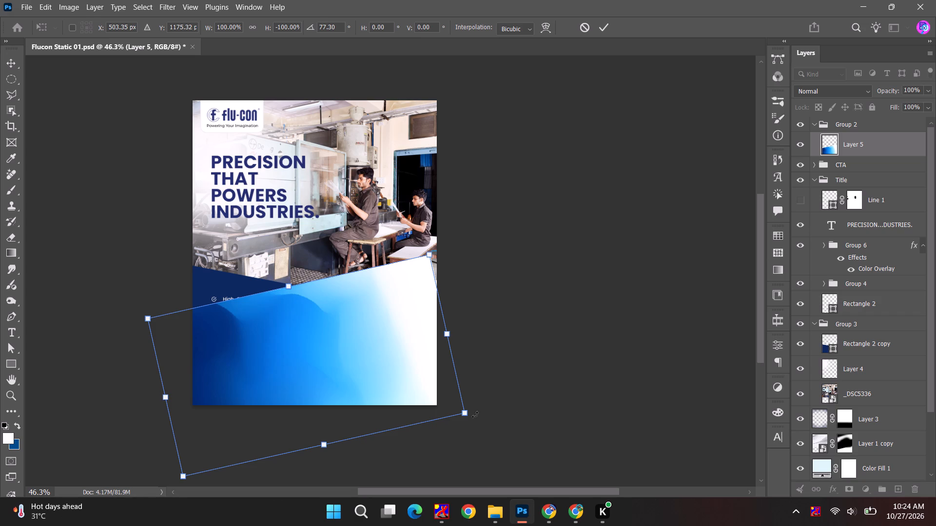
pyautogui.moveTo(475, 414); pyautogui.dragTo(455, 480)
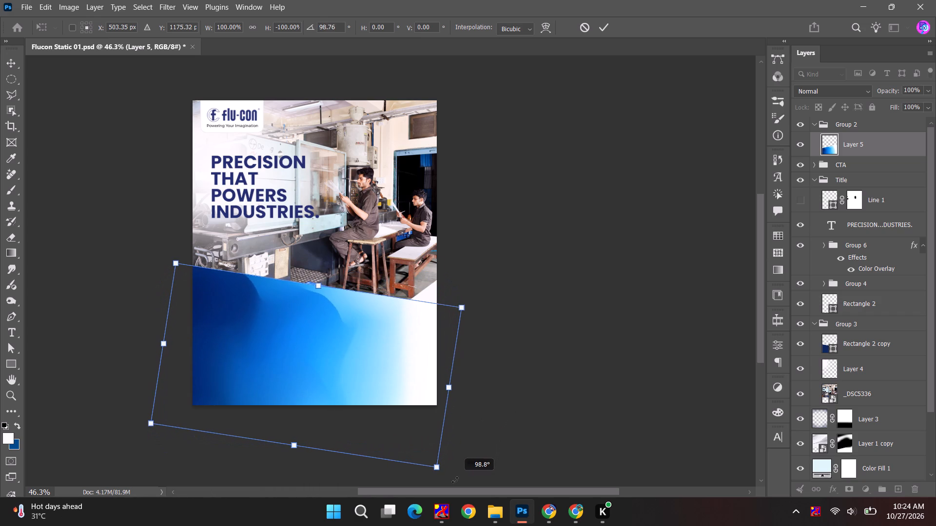
pyautogui.moveTo(455, 480); pyautogui.dragTo(455, 485)
pyautogui.click(310, 310)
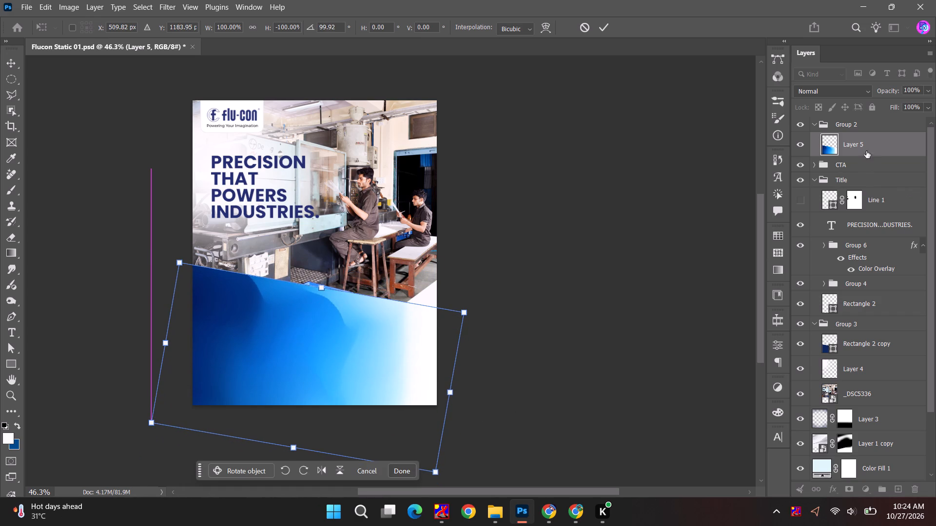
# Move Layer 5 directly above Rectangle 2 copy in Group 3 and clip it to that shape.
pyautogui.moveTo(867, 146); pyautogui.dragTo(902, 335)
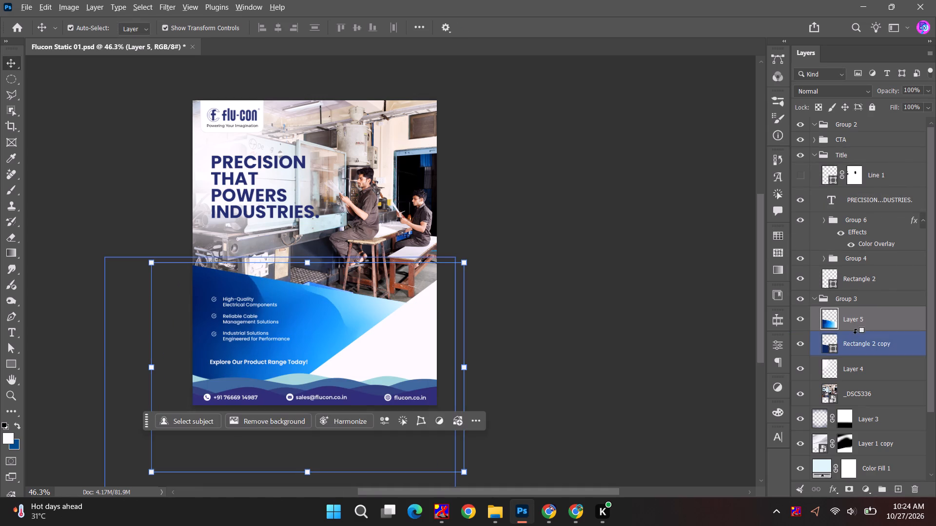
pyautogui.keyDown('alt'); pyautogui.click(855, 333); pyautogui.keyUp('alt')
# Set Layer 5's blend mode to Luminosity and lower its opacity so the gradient subtly textures the navy panel.
pyautogui.click(824, 93)
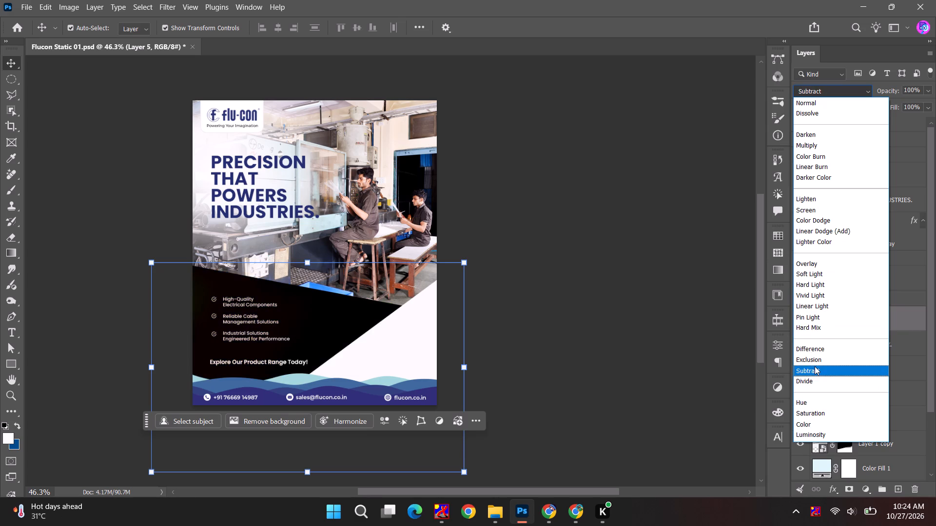
pyautogui.click(809, 433)
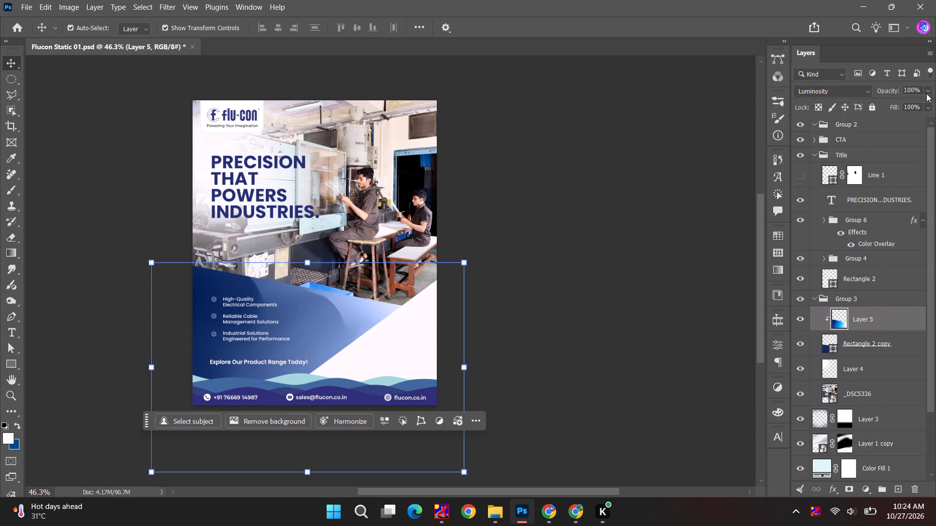
pyautogui.click(926, 93)
pyautogui.moveTo(903, 104); pyautogui.dragTo(899, 100)
pyautogui.click(610, 270)
pyautogui.keyDown('alt'); pyautogui.scroll(5, 235, 333); pyautogui.keyUp('alt')
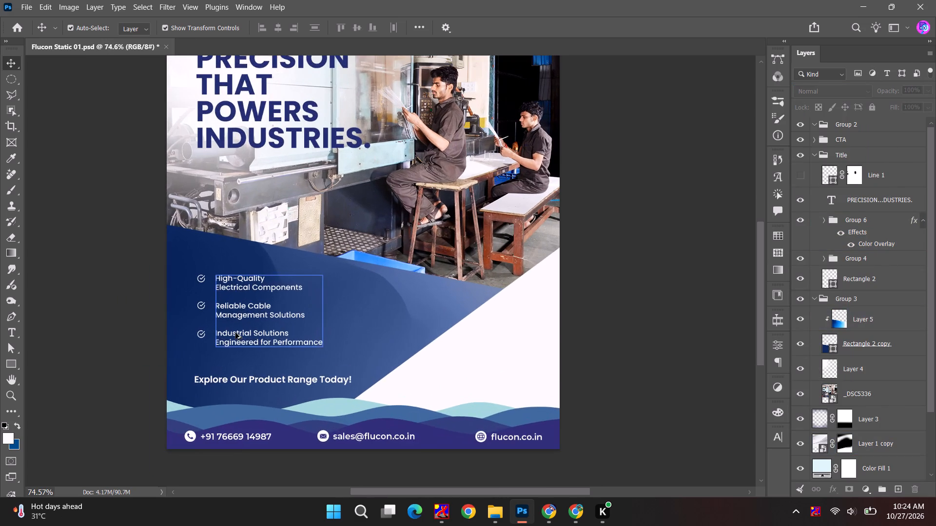
pyautogui.keyDown('alt'); pyautogui.scroll(10, 394, 338); pyautogui.keyUp('alt')
pyautogui.keyDown('alt'); pyautogui.scroll(-10, 394, 338); pyautogui.keyUp('alt')
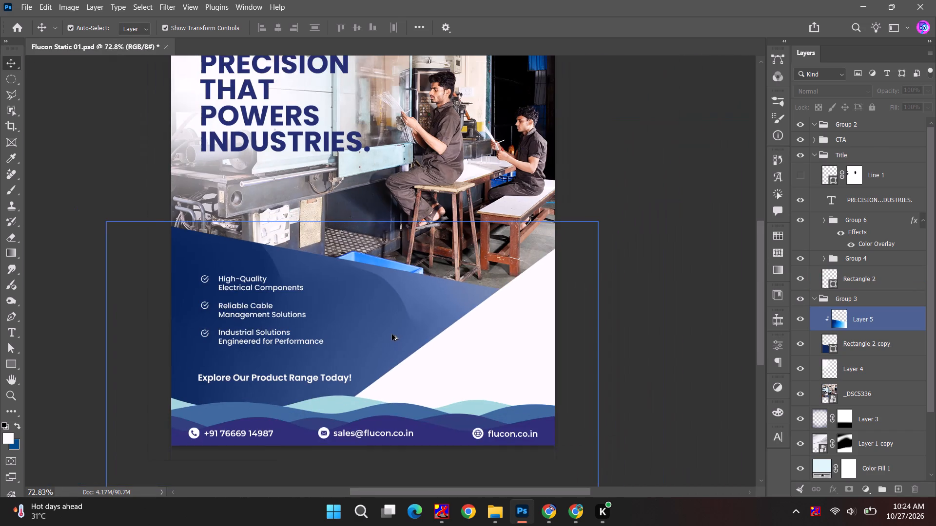
# Find and copy the white wallpaper image with curved blue waves among the related Pinterest pins, and return to Photoshop.
pyautogui.hotkey('alt', 'Tab')
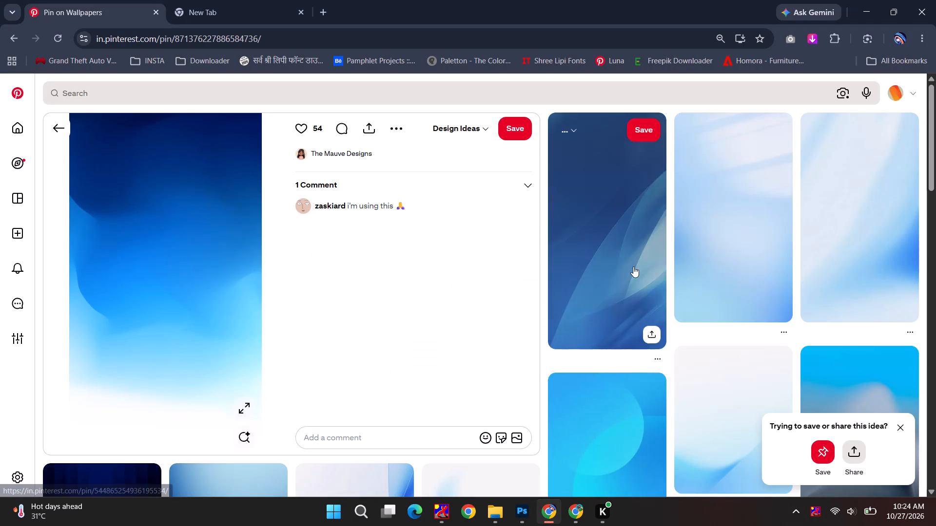
pyautogui.scroll(-7, 820, 209)
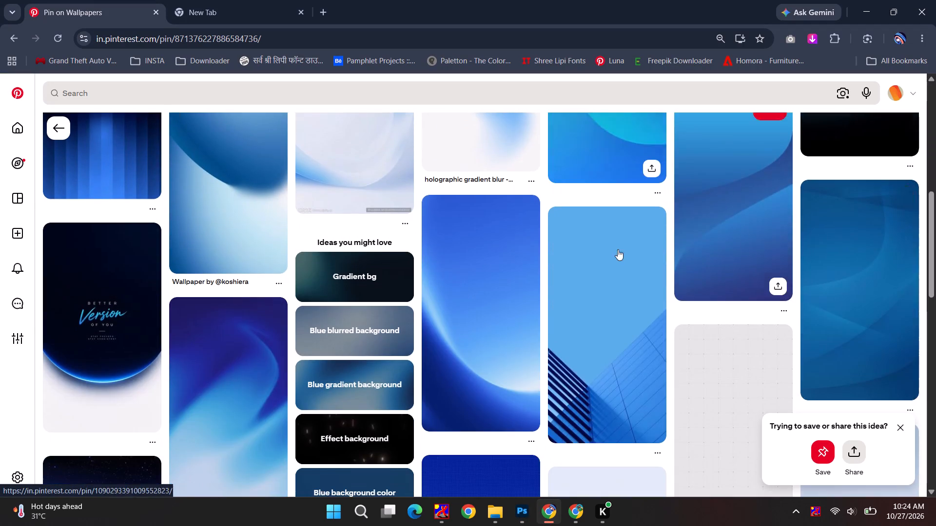
pyautogui.scroll(3, 593, 266)
pyautogui.click(358, 307)
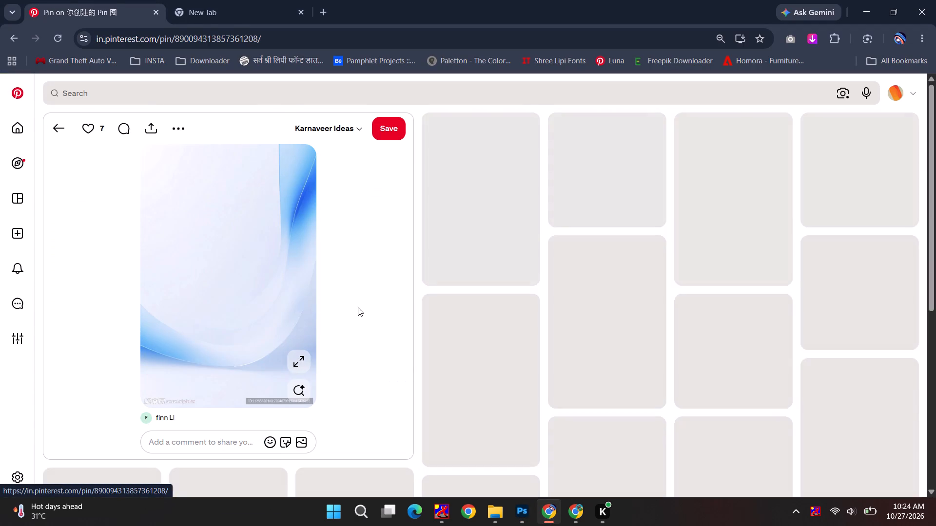
pyautogui.rightClick(186, 283)
pyautogui.click(225, 336)
pyautogui.hotkey('alt', 'Tab')
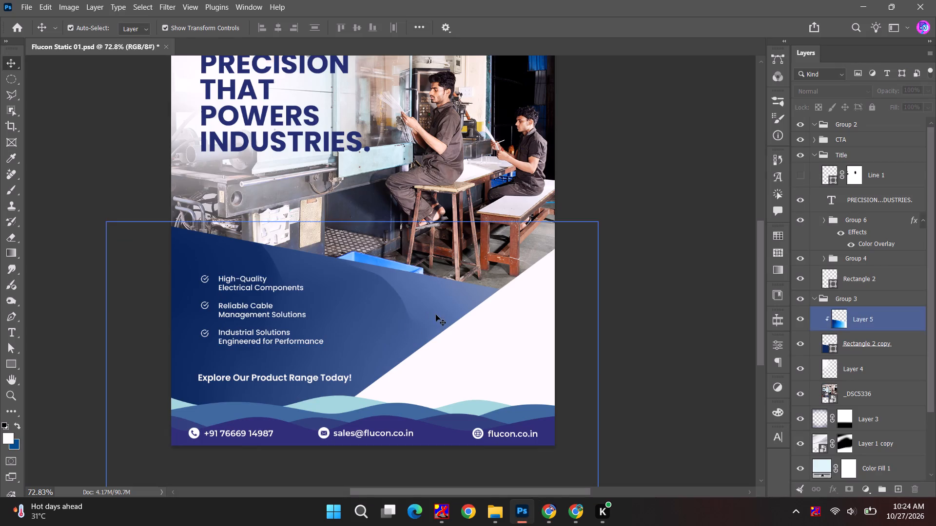
# Paste the white wave image above Rectangle 2, position it over the white corner shape, and clip it to that shape.
pyautogui.click(471, 346)
pyautogui.hotkey('ctrl', 'v')
pyautogui.moveTo(474, 349); pyautogui.dragTo(575, 351)
pyautogui.keyDown('alt'); pyautogui.click(872, 292); pyautogui.keyUp('alt')
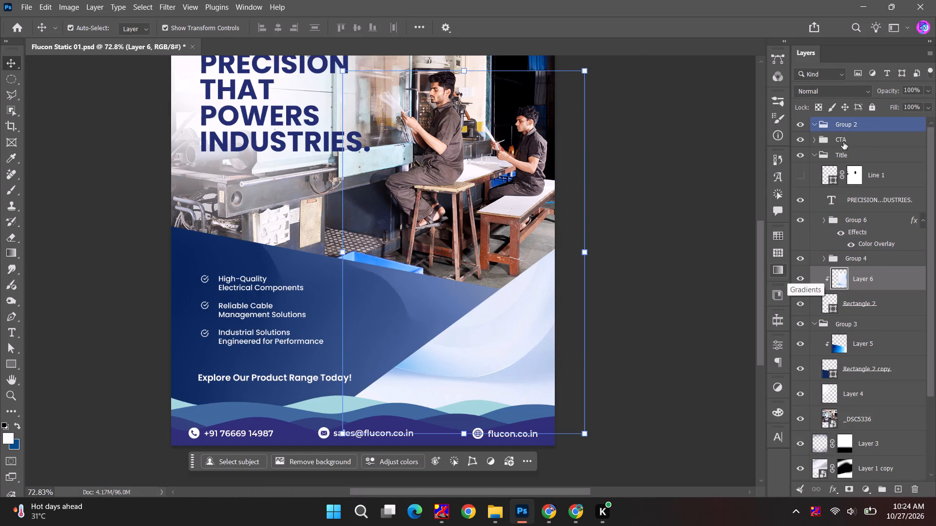
# Set Layer 6's blend mode to Luminosity and lower its opacity to soften the wave texture on the white corner shape.
pyautogui.keyDown('alt'); pyautogui.scroll(-5, 422, 306); pyautogui.keyUp('alt')
pyautogui.click(724, 239)
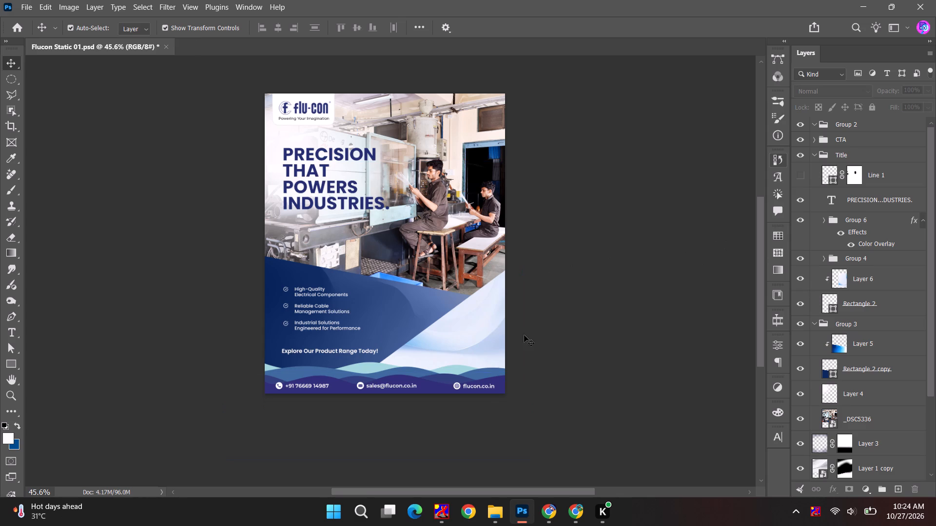
pyautogui.click(488, 337)
pyautogui.click(836, 91)
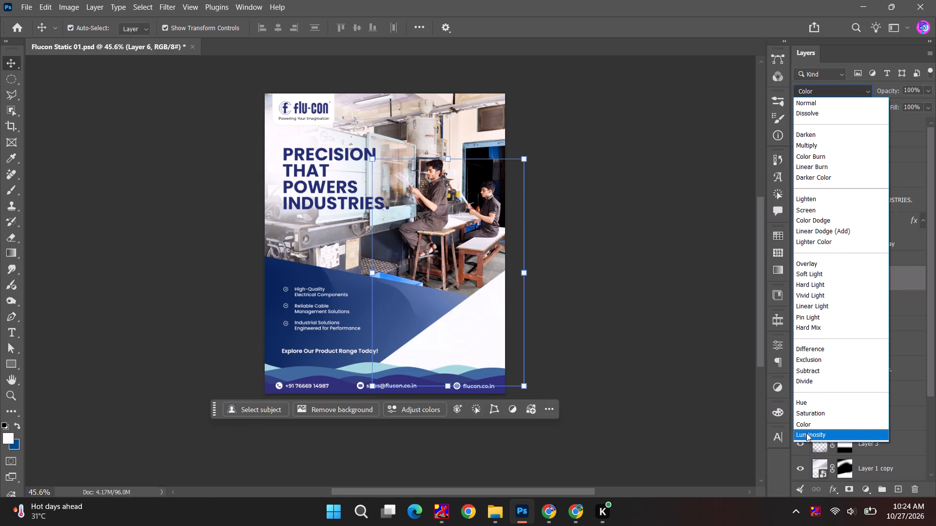
pyautogui.click(806, 434)
pyautogui.click(926, 86)
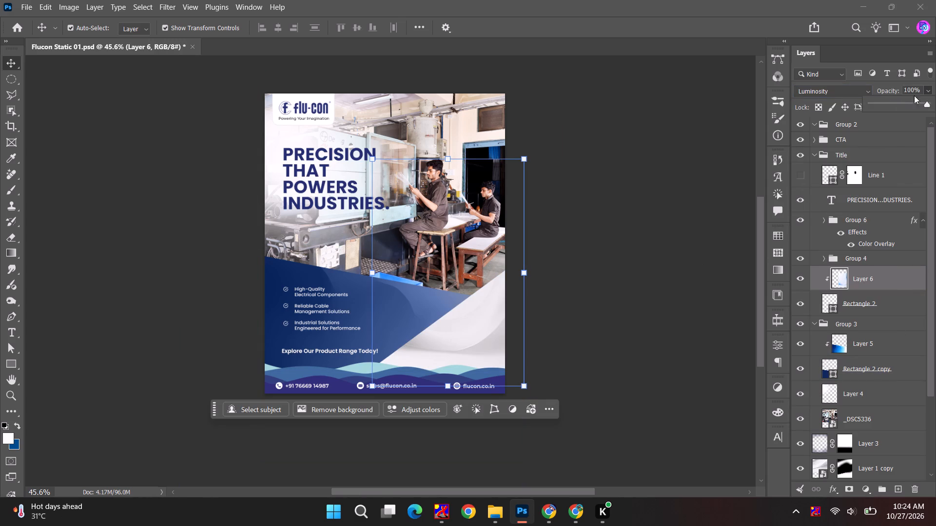
pyautogui.click(898, 105)
pyautogui.click(638, 282)
# Find and copy the pale blue image with fanned, ribbed curves among the related Pinterest pins, and return to Photoshop.
pyautogui.keyDown('alt'); pyautogui.scroll(5, 423, 350); pyautogui.keyUp('alt')
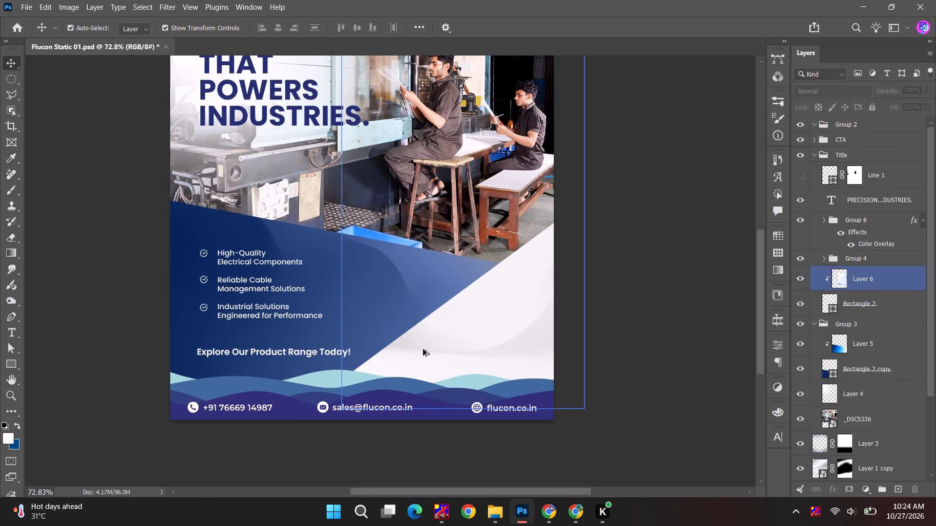
pyautogui.click(405, 288)
pyautogui.hotkey('alt', 'Tab')
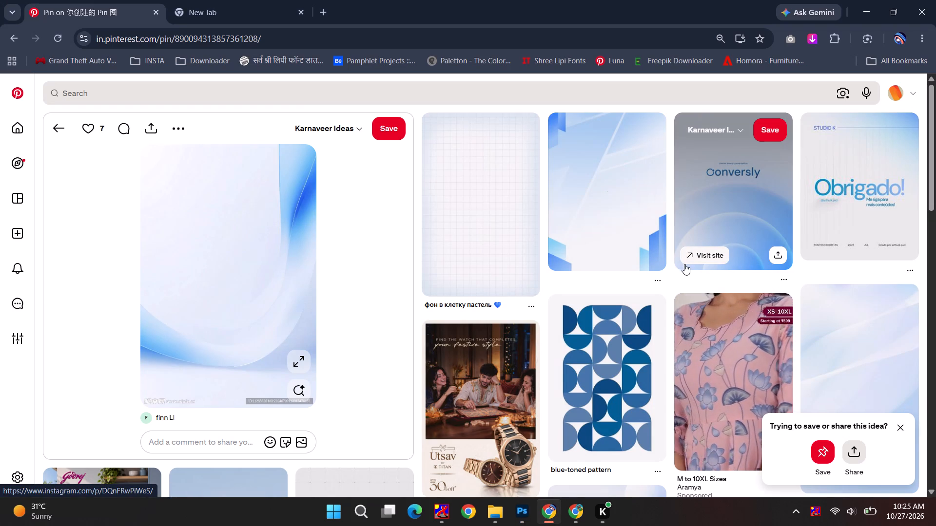
pyautogui.scroll(-6, 546, 277)
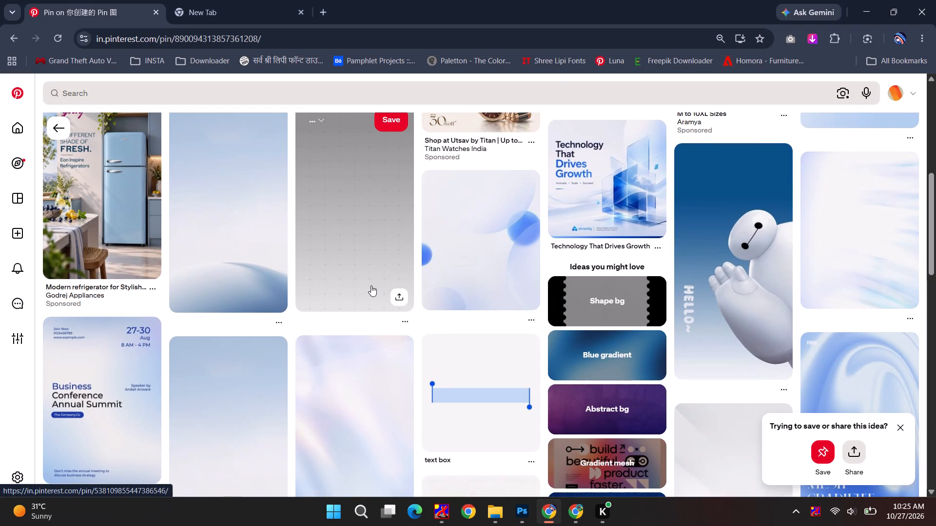
pyautogui.scroll(-7, 371, 285)
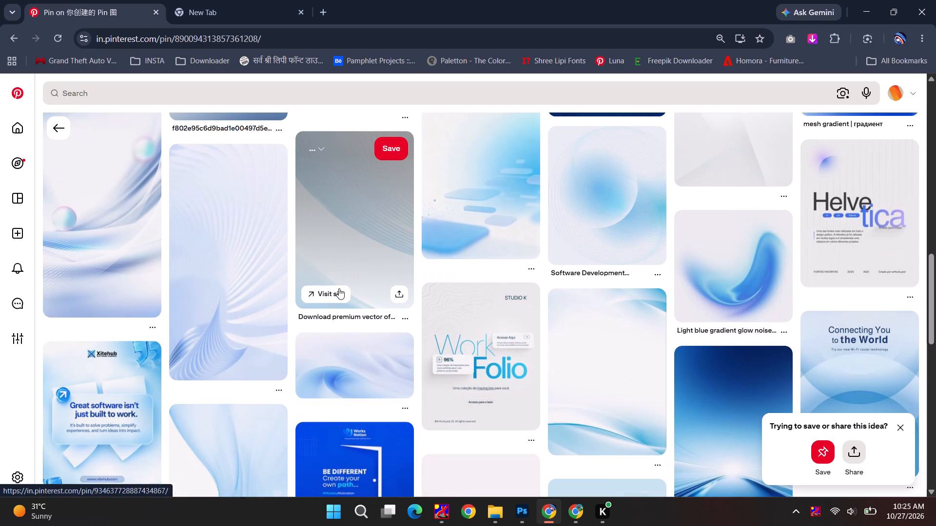
pyautogui.scroll(-3, 223, 317)
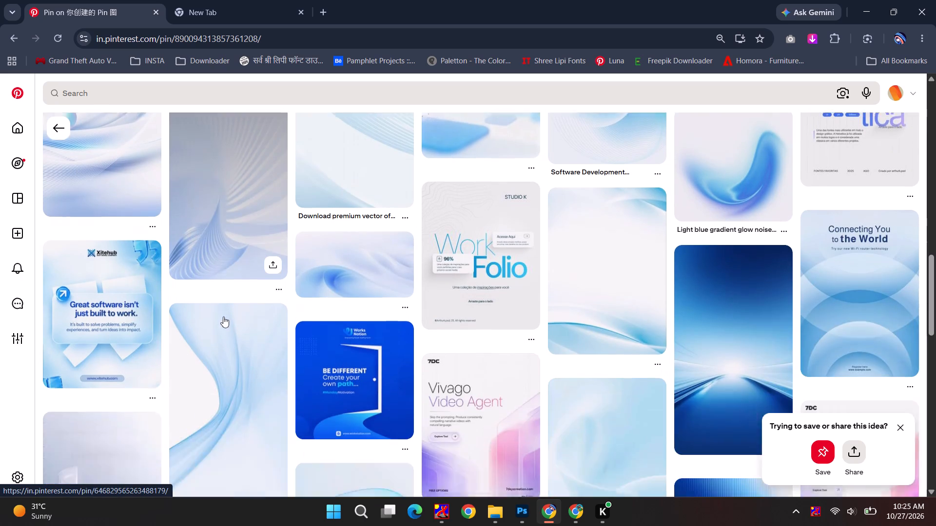
pyautogui.hotkey('alt', 'Tab')
pyautogui.hotkey('alt', 'Tab')
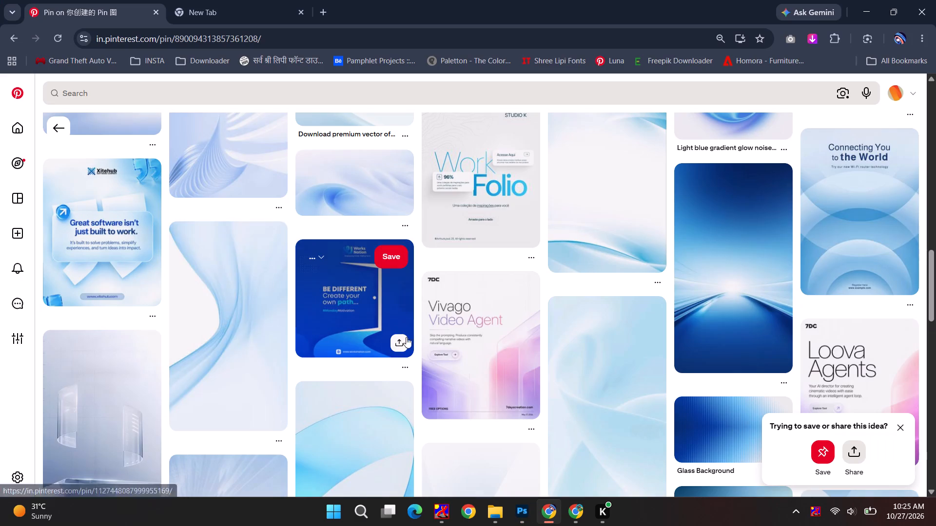
pyautogui.scroll(4, 257, 364)
pyautogui.click(229, 334)
pyautogui.rightClick(218, 298)
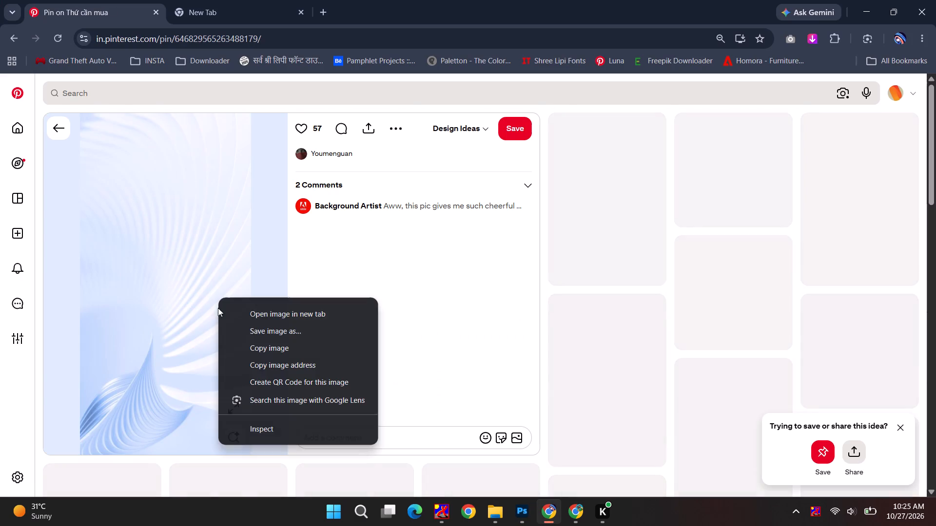
pyautogui.click(241, 343)
pyautogui.hotkey('alt', 'Tab')
# Paste the ribbed image above Layer 5, rotate it to about 86°, and move it over the navy panel.
pyautogui.click(371, 301)
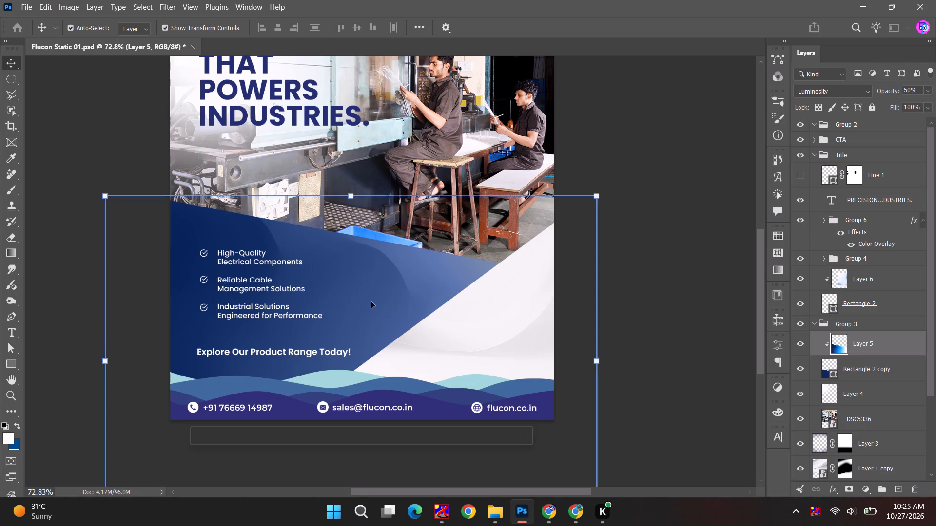
pyautogui.hotkey('ctrl', 'v')
pyautogui.moveTo(469, 218); pyautogui.dragTo(470, 217)
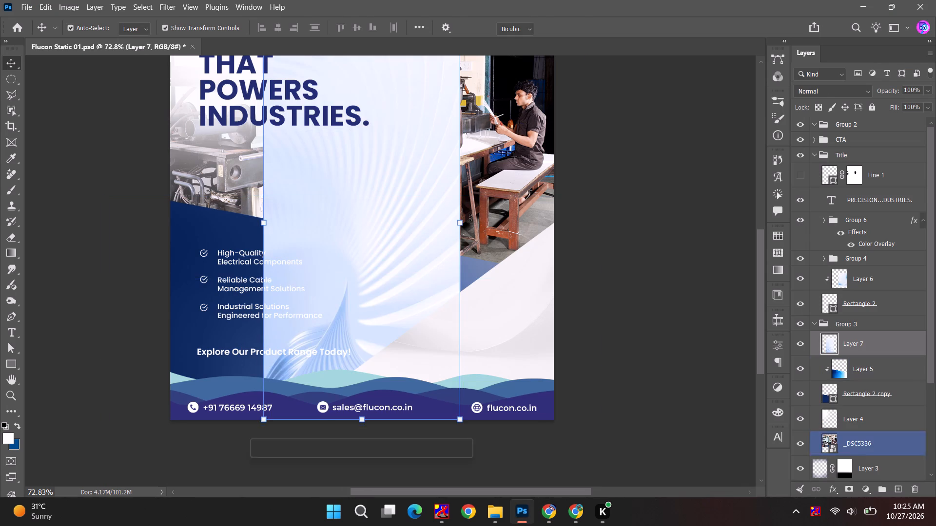
pyautogui.moveTo(470, 217); pyautogui.dragTo(377, 347)
pyautogui.moveTo(396, 269); pyautogui.dragTo(390, 299)
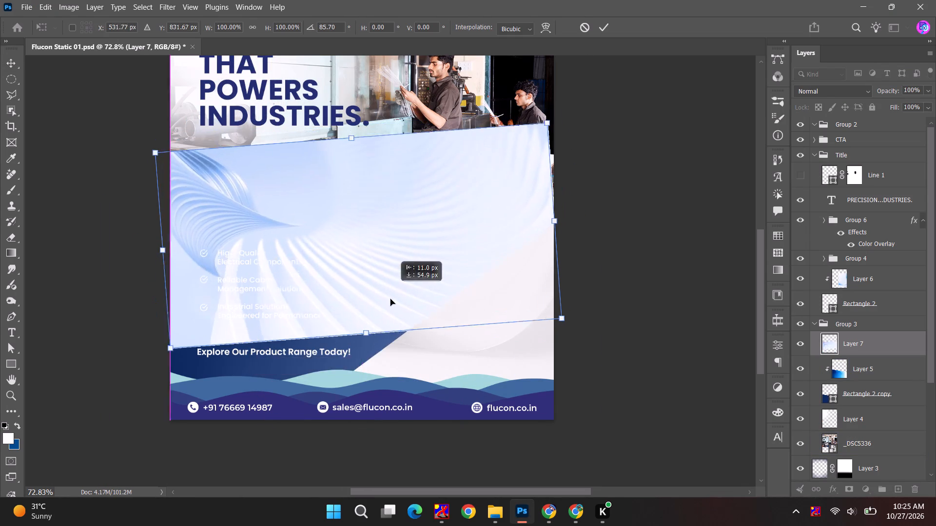
pyautogui.moveTo(390, 299); pyautogui.dragTo(371, 351)
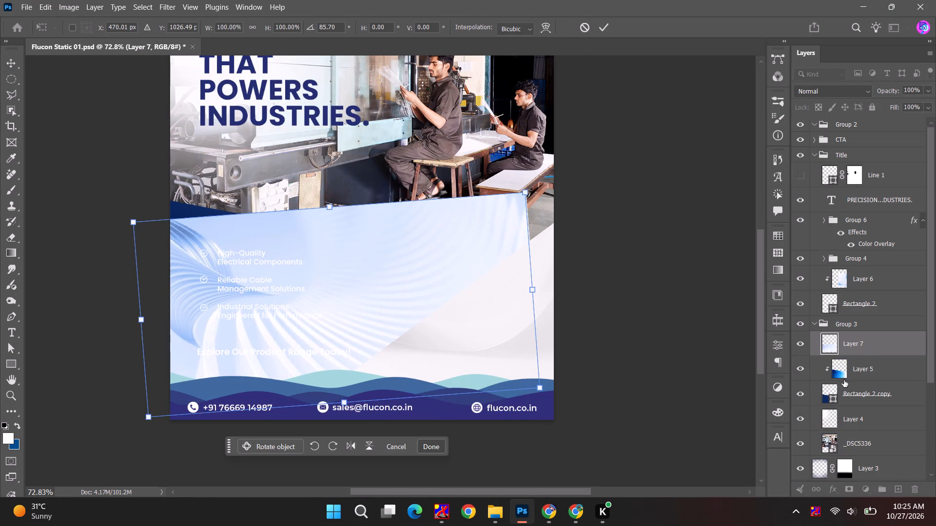
# Clip Layer 7 to the navy panel shape and rotate it a further 10.4° or so to follow the slanted edge.
pyautogui.keyDown('alt'); pyautogui.click(856, 357); pyautogui.keyUp('alt')
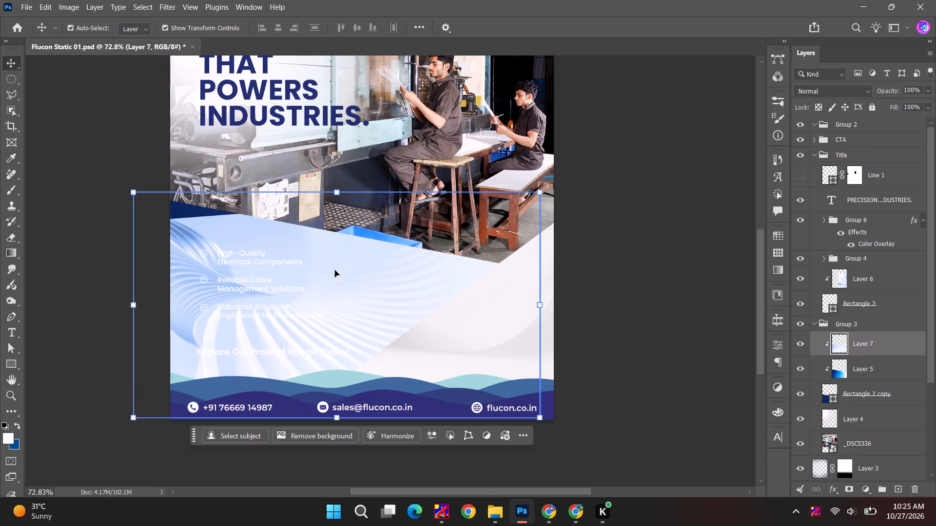
pyautogui.click(401, 287)
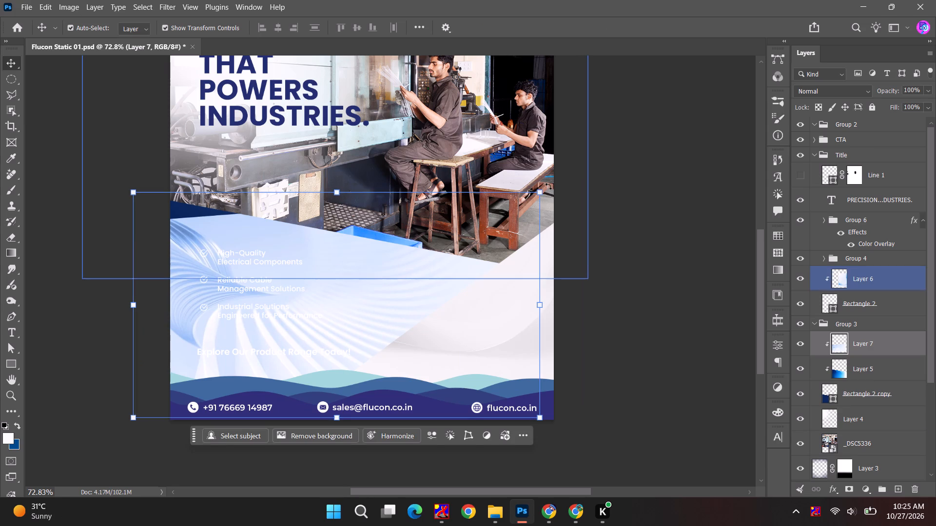
pyautogui.moveTo(550, 181); pyautogui.dragTo(565, 226)
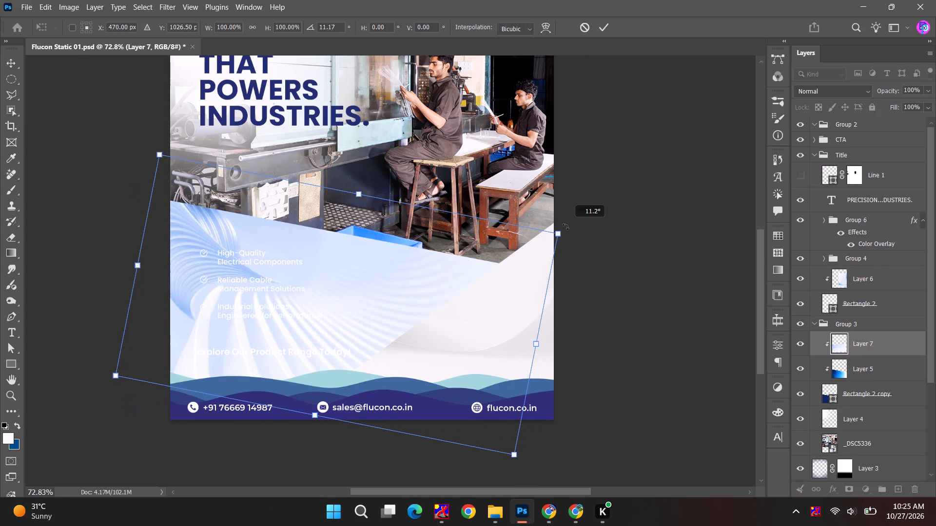
pyautogui.moveTo(565, 226); pyautogui.dragTo(565, 223)
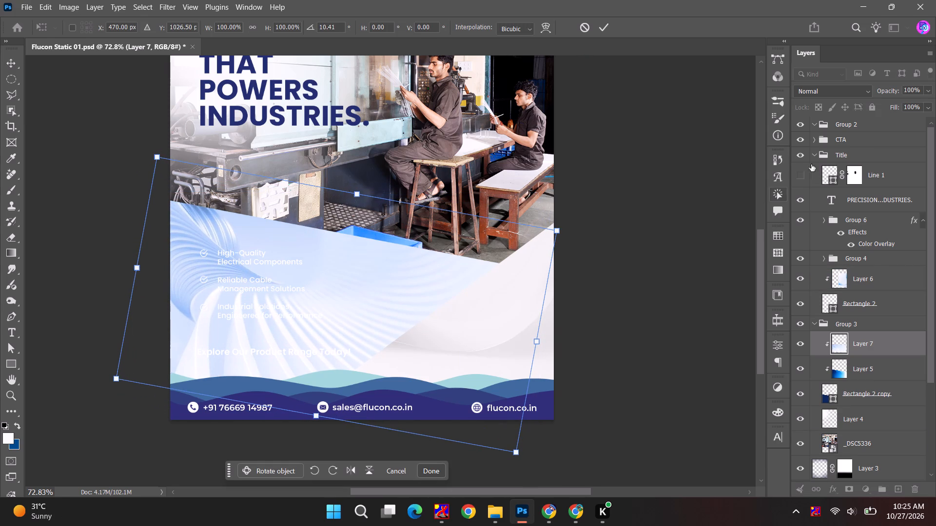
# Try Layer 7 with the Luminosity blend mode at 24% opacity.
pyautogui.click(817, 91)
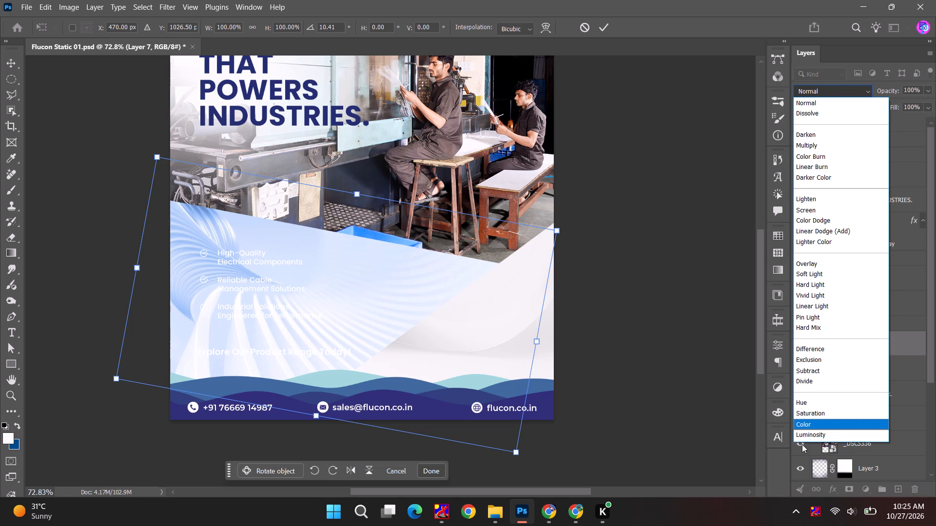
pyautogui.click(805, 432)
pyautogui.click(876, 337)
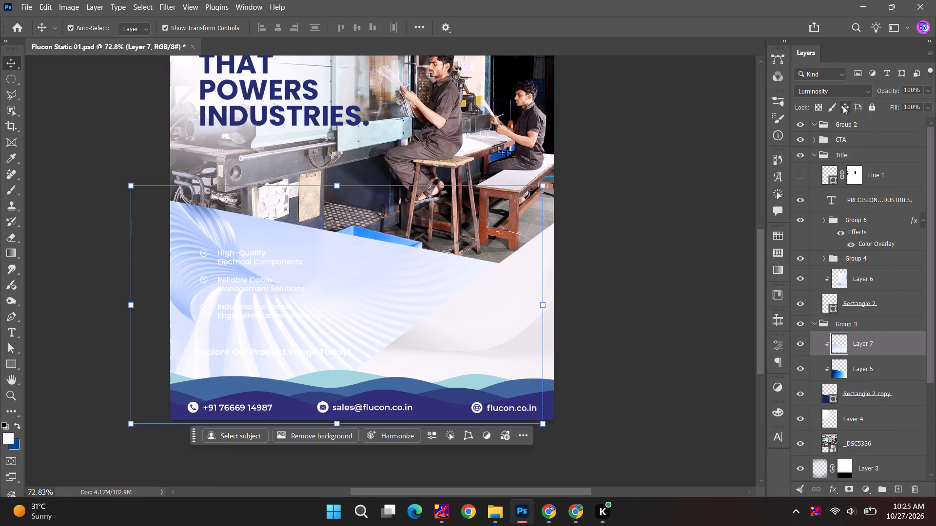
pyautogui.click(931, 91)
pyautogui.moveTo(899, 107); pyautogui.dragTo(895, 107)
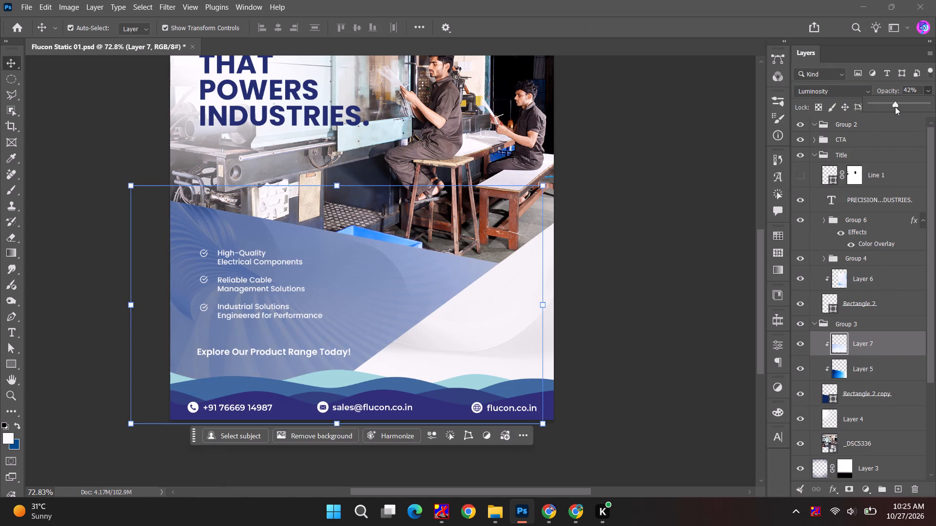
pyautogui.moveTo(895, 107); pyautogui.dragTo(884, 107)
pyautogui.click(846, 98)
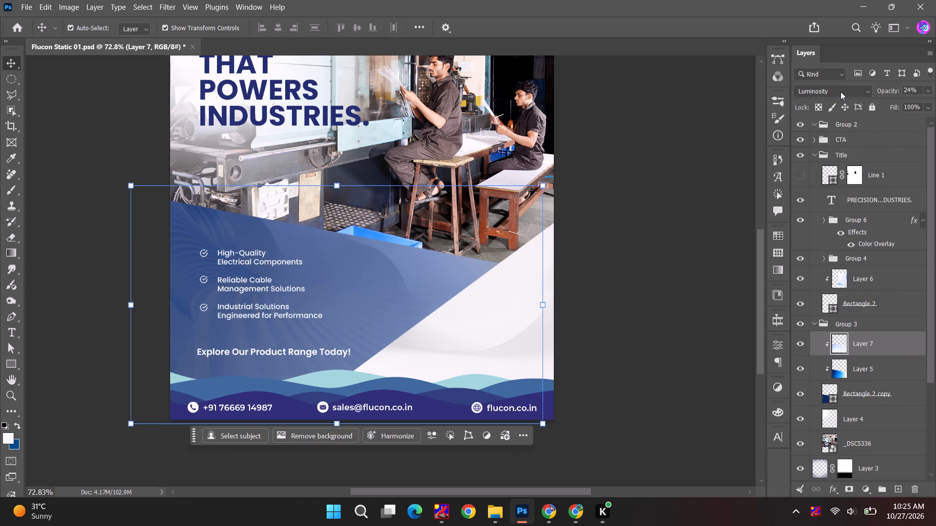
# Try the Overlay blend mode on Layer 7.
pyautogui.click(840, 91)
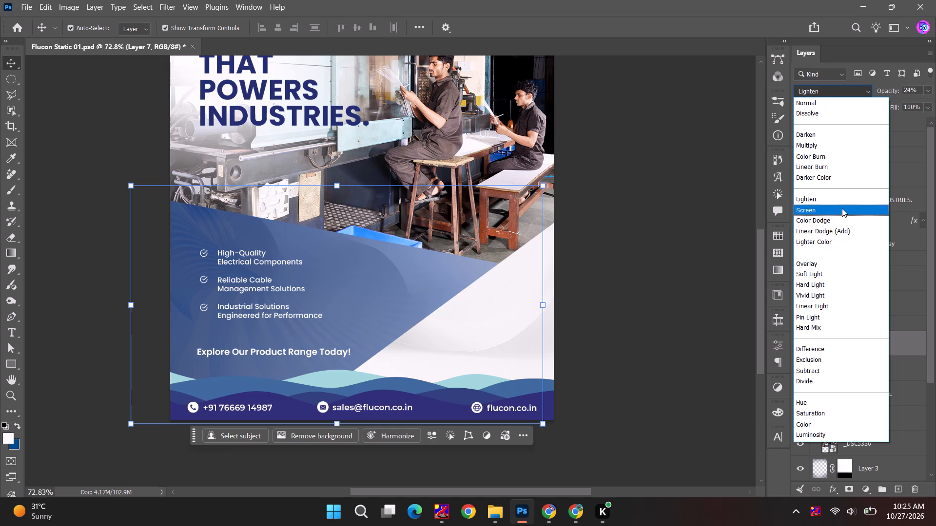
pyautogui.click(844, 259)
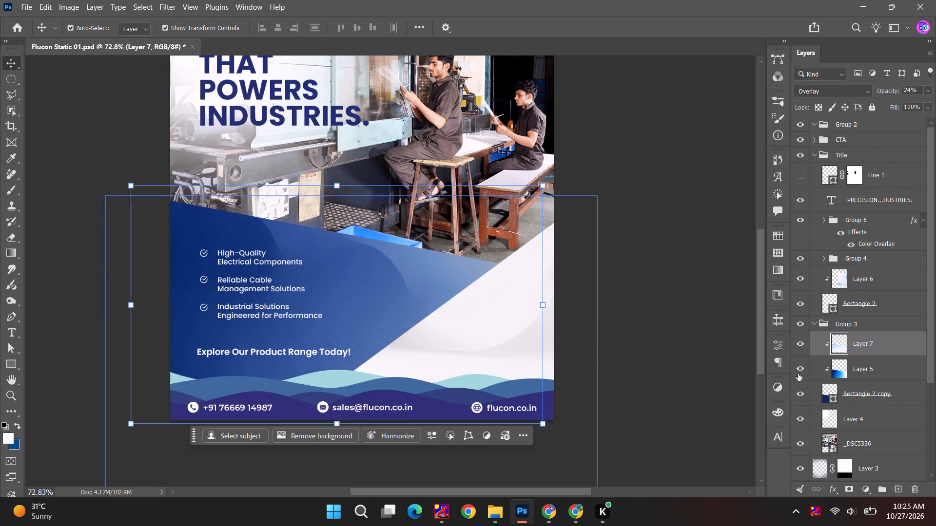
# Hide Layer 5, the gradient texture beneath Layer 7 on the navy panel.
pyautogui.click(798, 371)
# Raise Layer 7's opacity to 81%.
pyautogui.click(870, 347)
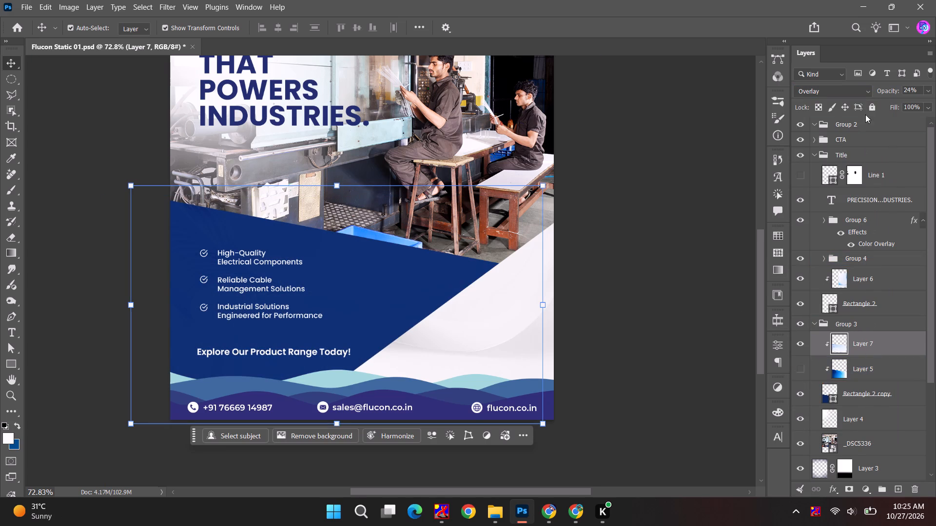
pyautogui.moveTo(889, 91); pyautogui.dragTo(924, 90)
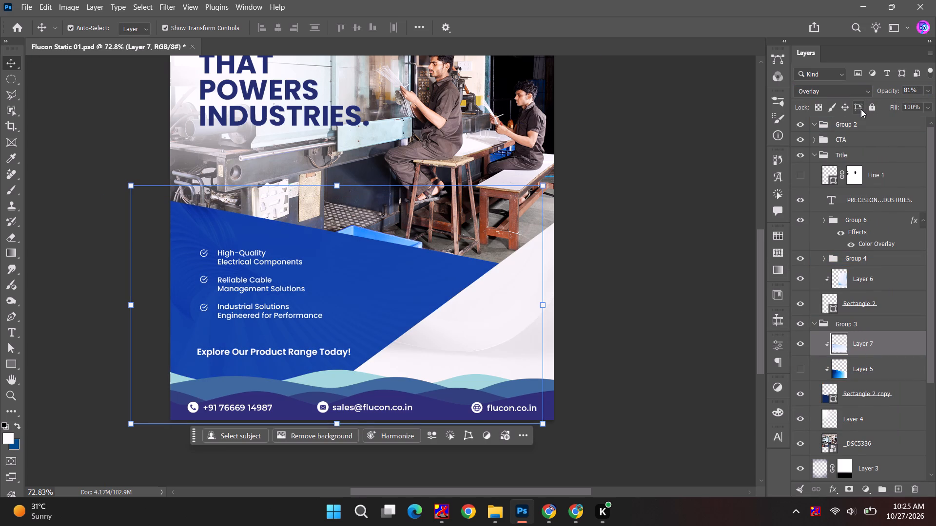
# Set Layer 7's blend mode to Color Burn and its opacity to 98%.
pyautogui.click(836, 90)
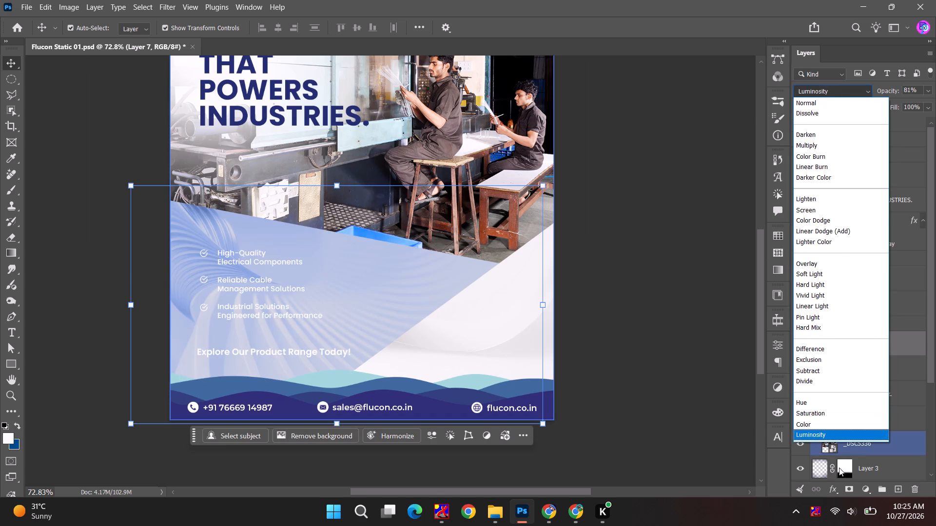
pyautogui.click(805, 158)
pyautogui.moveTo(885, 92); pyautogui.dragTo(892, 94)
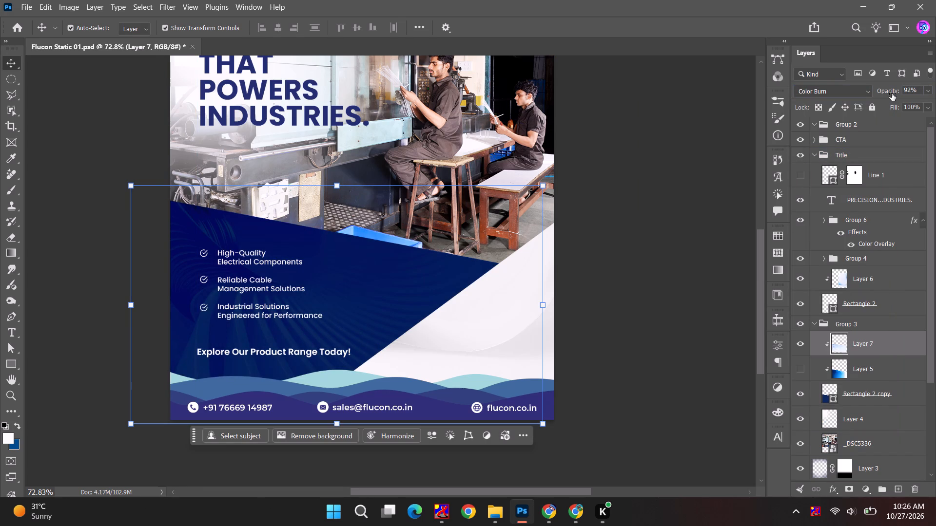
pyautogui.click(891, 90)
pyautogui.click(661, 292)
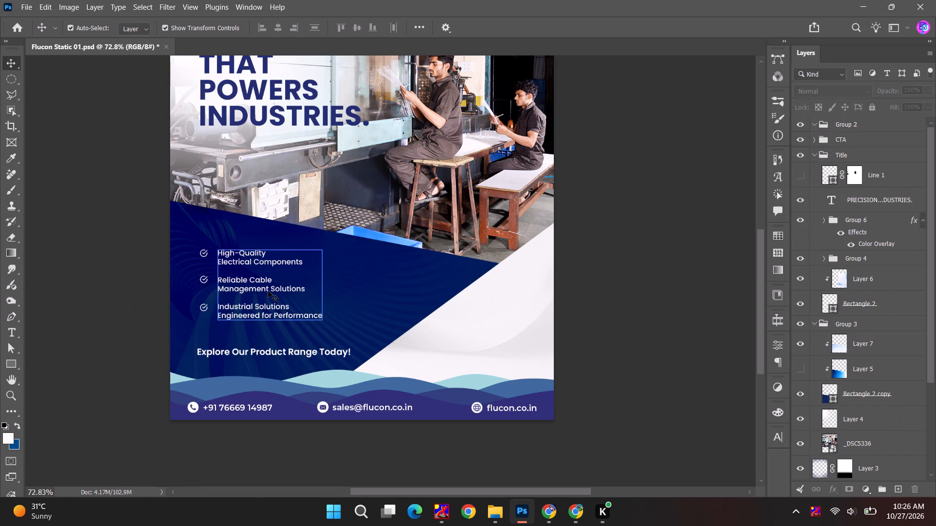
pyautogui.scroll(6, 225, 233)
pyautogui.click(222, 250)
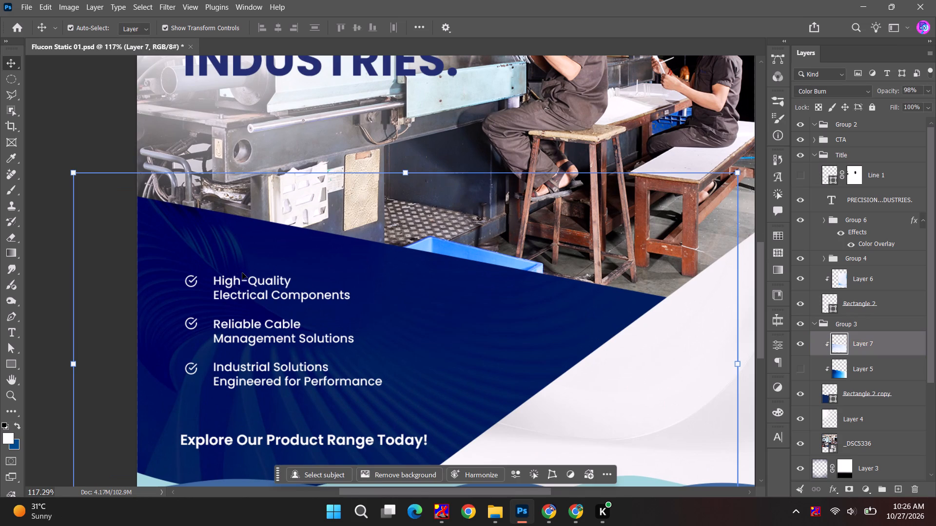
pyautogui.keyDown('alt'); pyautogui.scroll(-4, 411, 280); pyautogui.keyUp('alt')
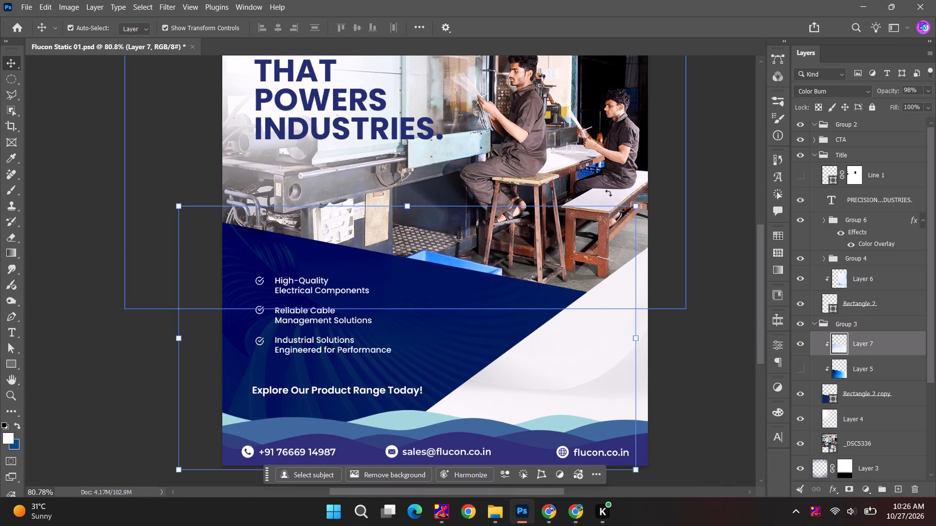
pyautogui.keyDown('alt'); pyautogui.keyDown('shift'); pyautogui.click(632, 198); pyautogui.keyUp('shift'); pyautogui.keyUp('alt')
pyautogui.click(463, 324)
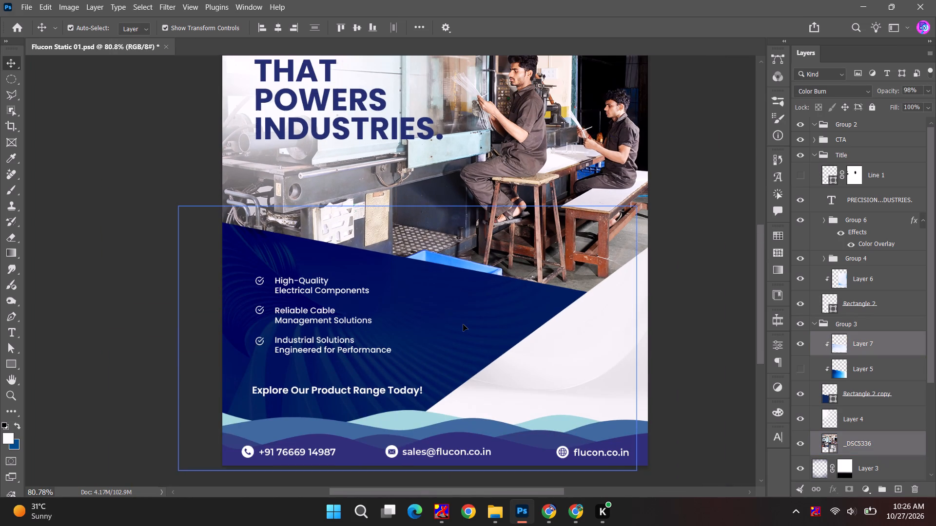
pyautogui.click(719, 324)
# Convert Layer 7, the wave texture on the navy panel, to a smart object.
pyautogui.click(473, 332)
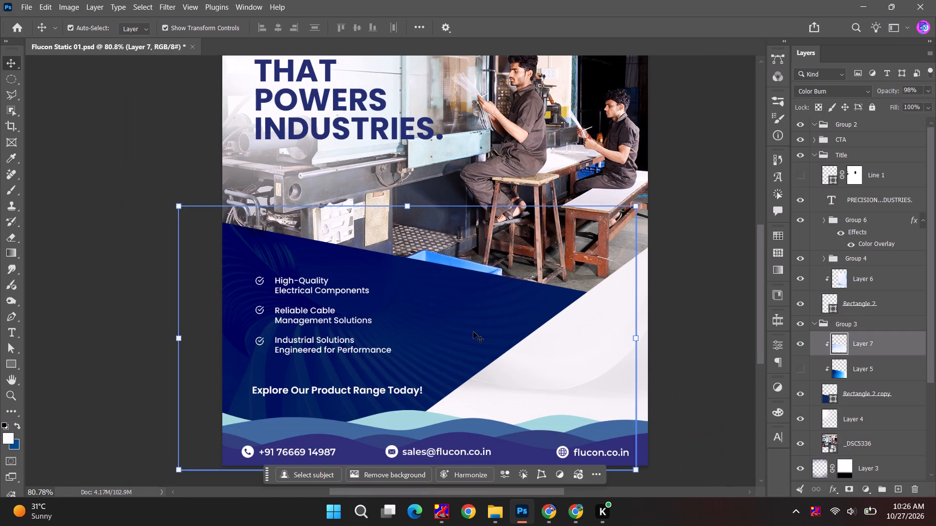
pyautogui.rightClick(870, 340)
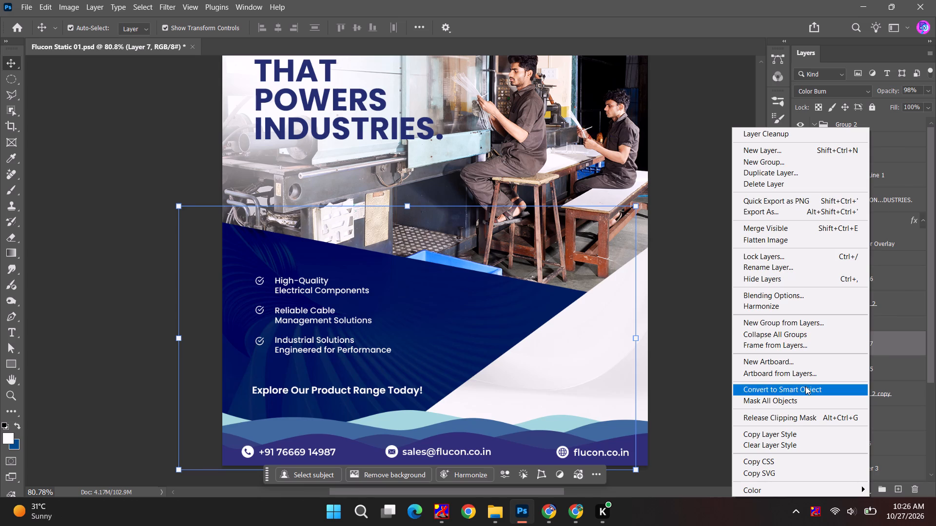
pyautogui.click(805, 386)
# Enlarge Layer 7 to about 122% and reposition it so the wave texture spans the whole navy panel.
pyautogui.keyDown('alt'); pyautogui.keyDown('shift'); pyautogui.moveTo(633, 336); pyautogui.dragTo(684, 338); pyautogui.keyUp('shift'); pyautogui.keyUp('alt')
pyautogui.moveTo(504, 335); pyautogui.dragTo(503, 313)
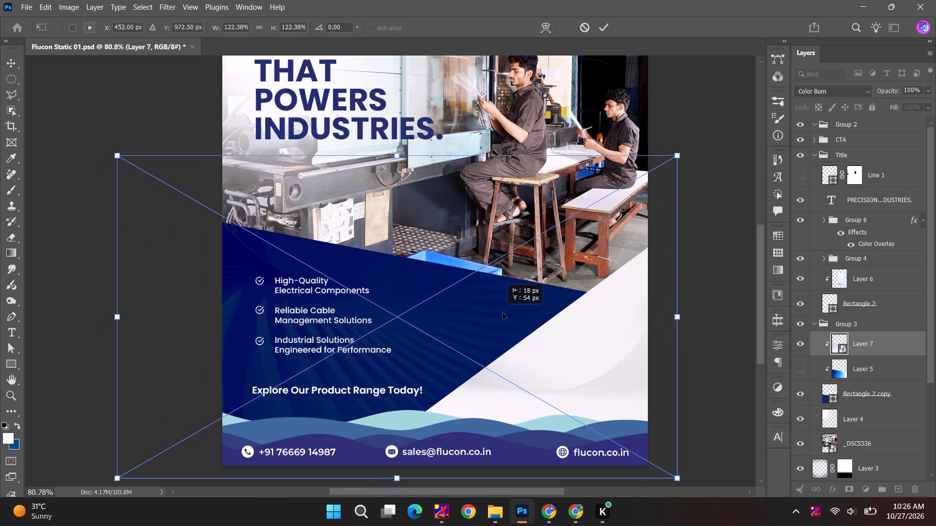
pyautogui.moveTo(503, 313); pyautogui.dragTo(508, 316)
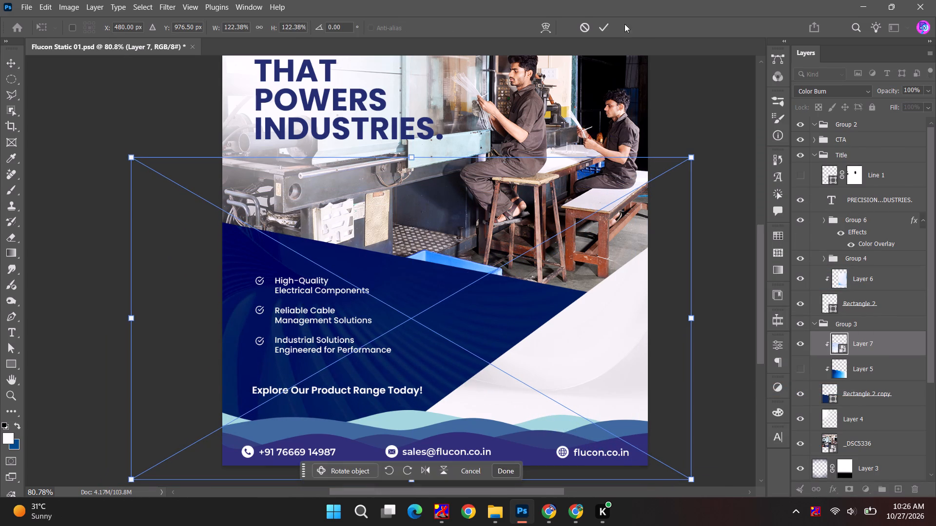
pyautogui.click(603, 21)
pyautogui.click(717, 179)
# Examine the whole poster to judge the overall composition with the enlarged texture.
pyautogui.keyDown('alt'); pyautogui.scroll(-6, 708, 198); pyautogui.keyUp('alt')
pyautogui.press('space')
pyautogui.press('space')
pyautogui.press('space')
pyautogui.press('space')
pyautogui.press('space')
pyautogui.press('space')
pyautogui.moveTo(648, 232); pyautogui.dragTo(640, 242)
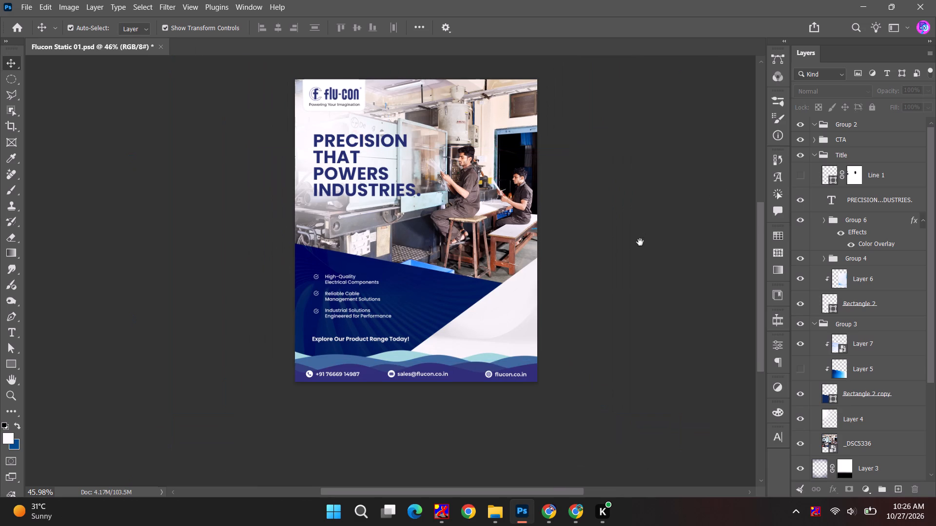
pyautogui.moveTo(640, 242); pyautogui.dragTo(611, 273)
pyautogui.click(663, 168)
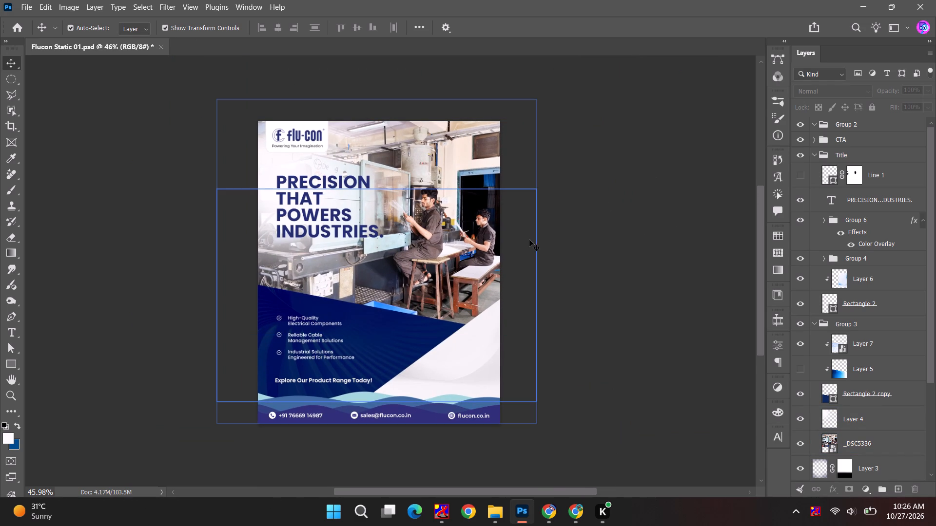
pyautogui.click(586, 210)
# Scale Layer 4, the white fade over the factory photo, up to about 124% so it covers the poster's width.
pyautogui.keyDown('alt'); pyautogui.scroll(3, 356, 228); pyautogui.keyUp('alt')
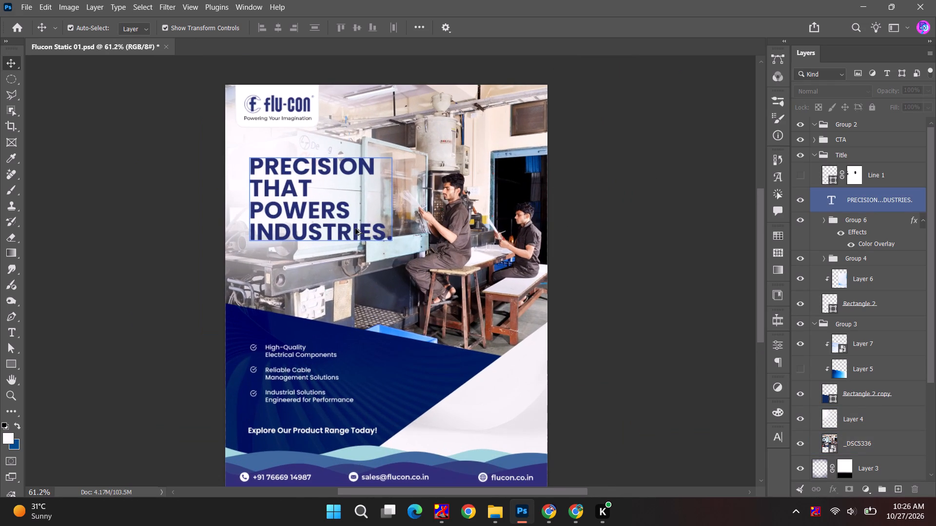
pyautogui.click(265, 132)
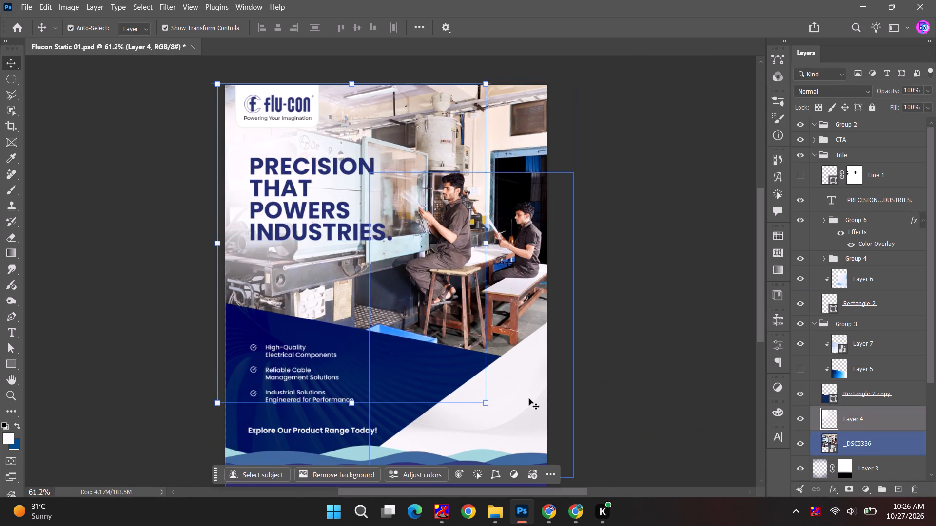
pyautogui.keyDown('shift'); pyautogui.moveTo(486, 405); pyautogui.dragTo(571, 474); pyautogui.keyUp('shift')
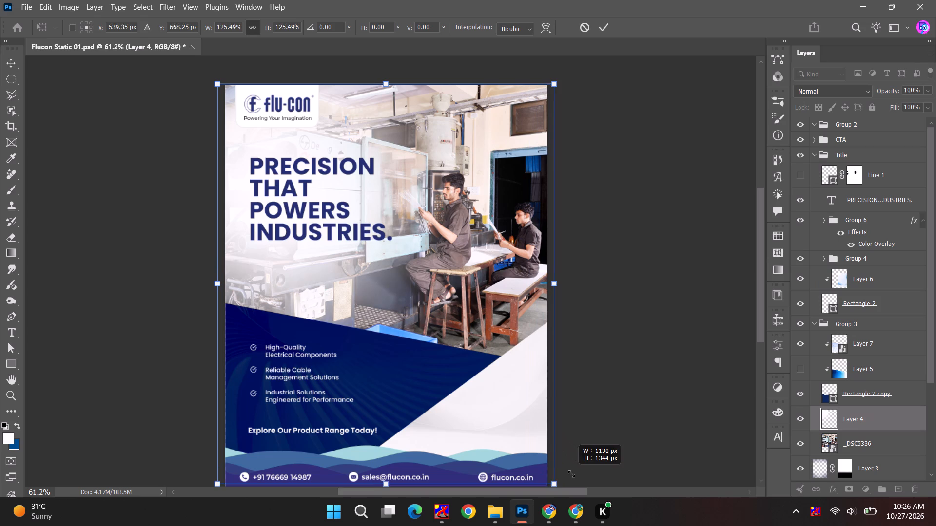
pyautogui.keyDown('shift'); pyautogui.moveTo(571, 474); pyautogui.dragTo(567, 470); pyautogui.keyUp('shift')
pyautogui.click(602, 26)
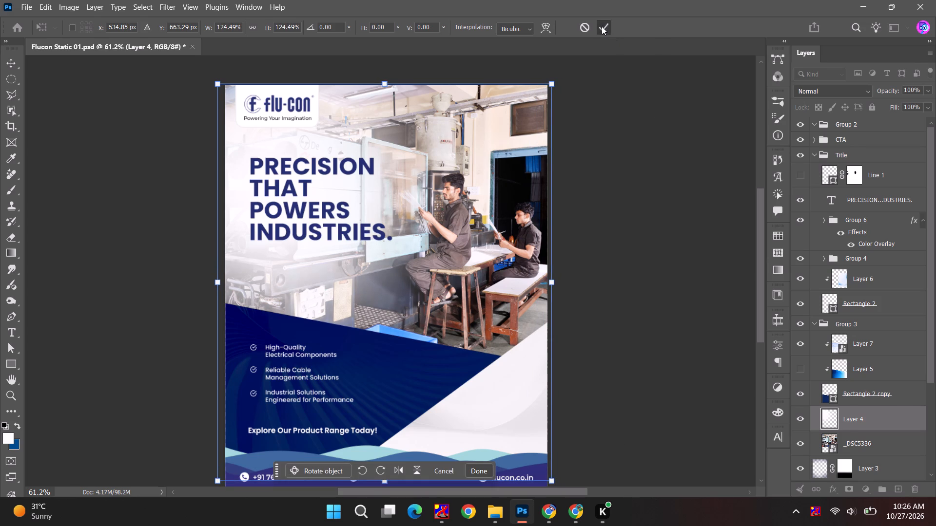
pyautogui.click(635, 120)
# Scale the feature list text and its check icons together to about 128% and move them up within the navy panel.
pyautogui.keyDown('alt'); pyautogui.scroll(-6, 631, 142); pyautogui.keyUp('alt')
pyautogui.press('space')
pyautogui.moveTo(615, 205); pyautogui.dragTo(610, 175)
pyautogui.keyDown('alt'); pyautogui.scroll(6, 321, 317); pyautogui.keyUp('alt')
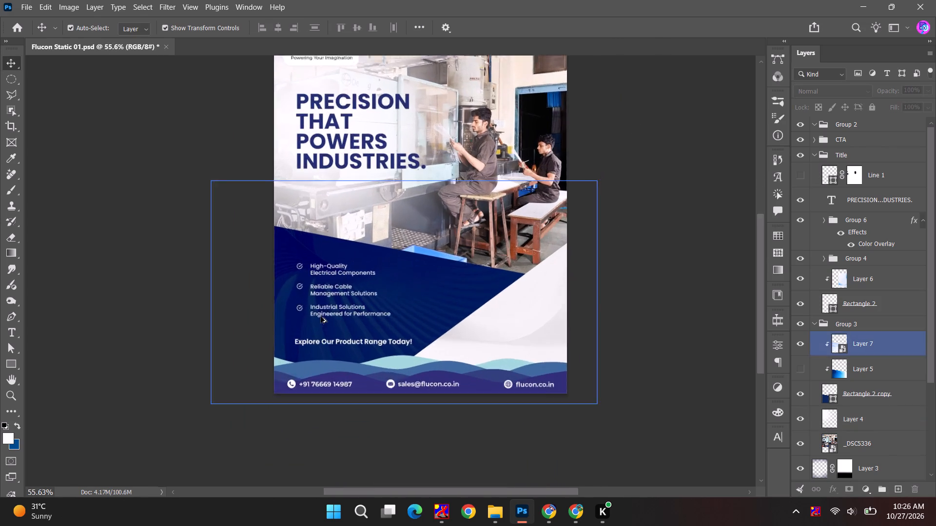
pyautogui.keyDown('alt'); pyautogui.scroll(4, 320, 299); pyautogui.keyUp('alt')
pyautogui.click(322, 297)
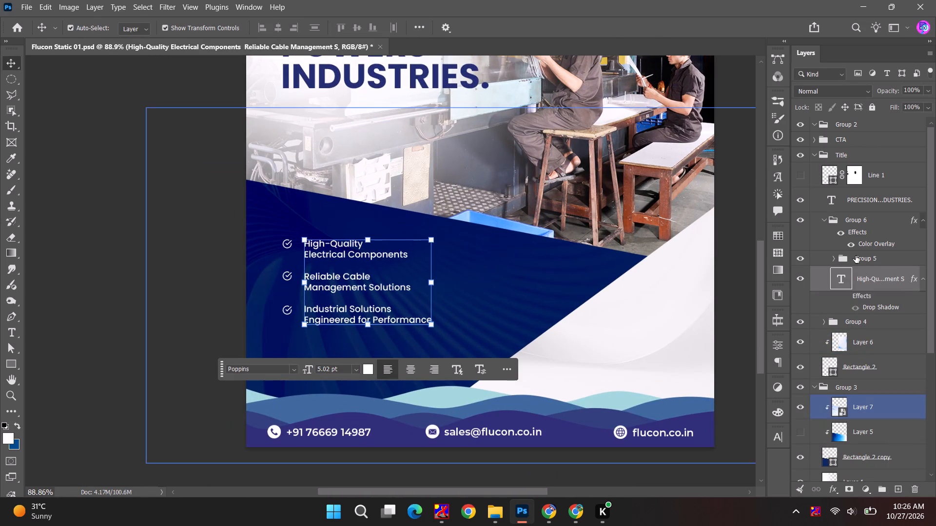
pyautogui.keyDown('ctrl'); pyautogui.click(869, 259); pyautogui.keyUp('ctrl')
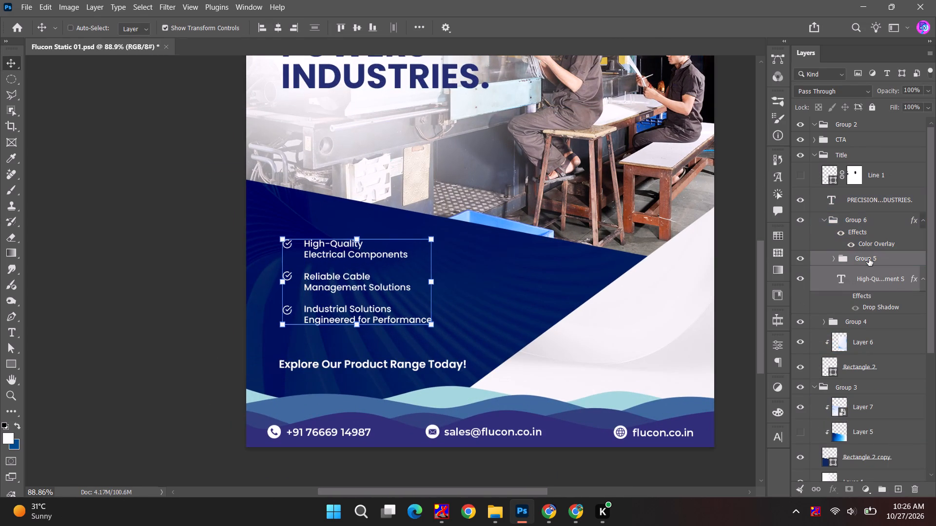
pyautogui.keyDown('shift'); pyautogui.moveTo(430, 324); pyautogui.dragTo(468, 341); pyautogui.keyUp('shift')
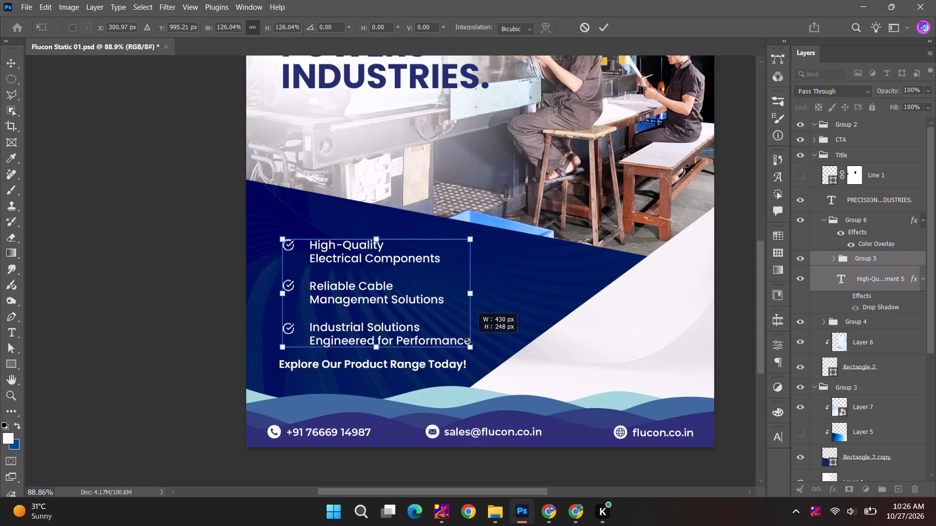
pyautogui.keyDown('shift'); pyautogui.moveTo(468, 341); pyautogui.dragTo(473, 346); pyautogui.keyUp('shift')
pyautogui.moveTo(369, 259); pyautogui.dragTo(369, 248)
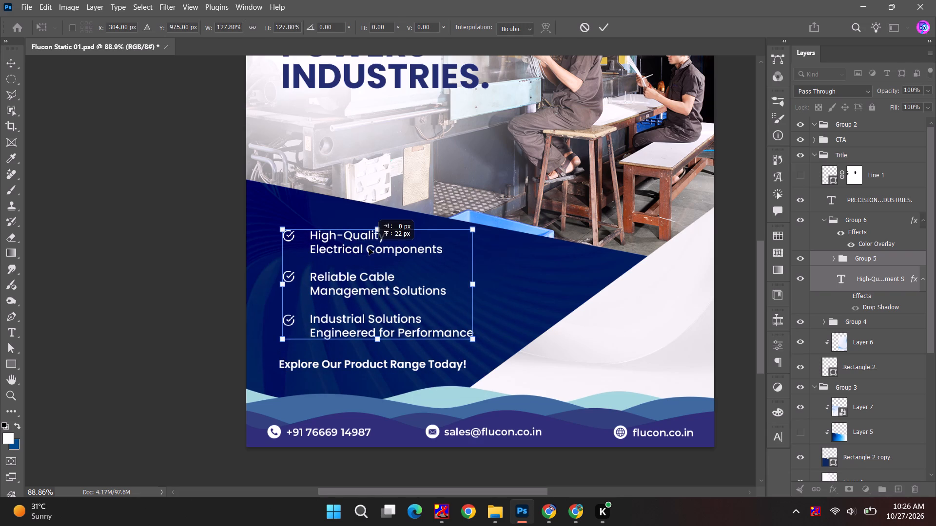
pyautogui.moveTo(369, 248); pyautogui.dragTo(369, 251)
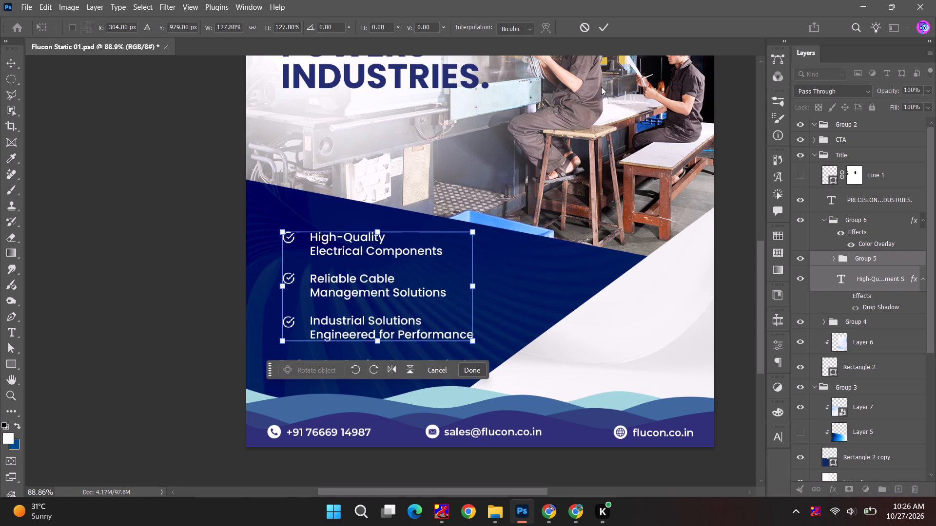
pyautogui.click(599, 27)
pyautogui.click(92, 208)
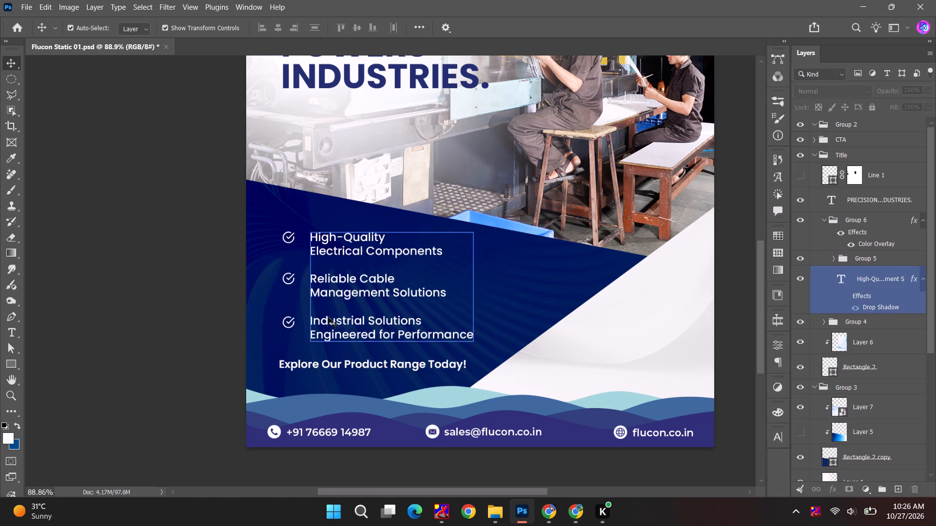
# Cut the "Reliable Cable Management Solutions" and "Industrial Solutions Engineered for Performance" lines out of the feature list text layer.
pyautogui.keyDown('alt'); pyautogui.scroll(6, 328, 323); pyautogui.keyUp('alt')
pyautogui.click(256, 244)
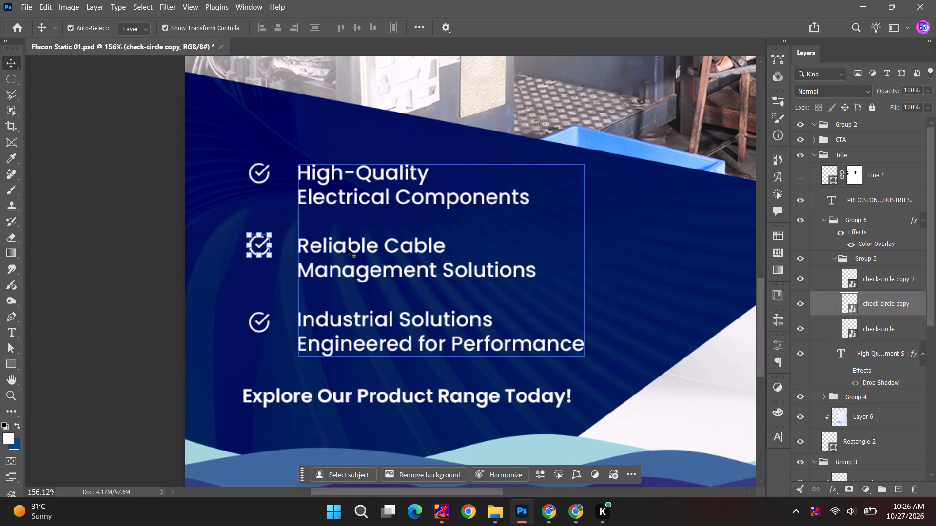
pyautogui.keyDown('shift'); pyautogui.doubleClick(347, 248); pyautogui.keyUp('shift')
pyautogui.doubleClick(352, 247)
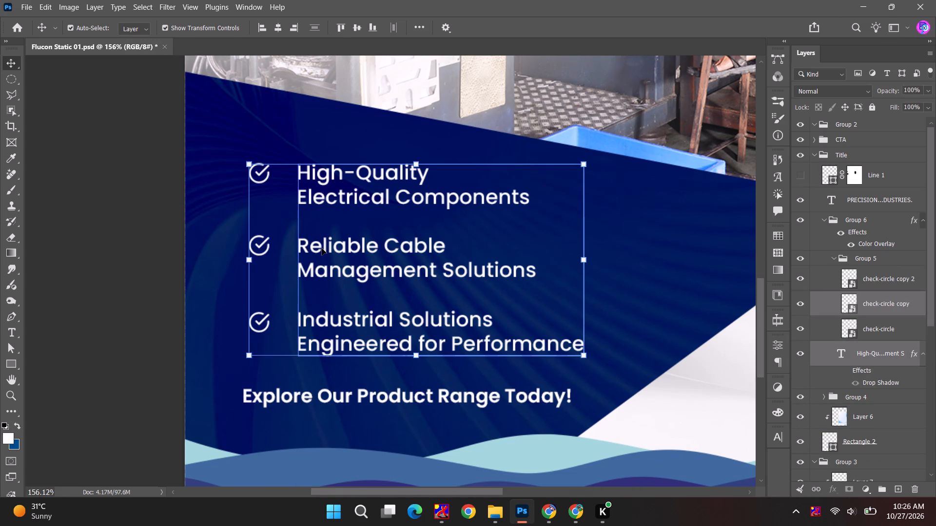
pyautogui.doubleClick(322, 248)
pyautogui.doubleClick(311, 249)
pyautogui.press('Escape')
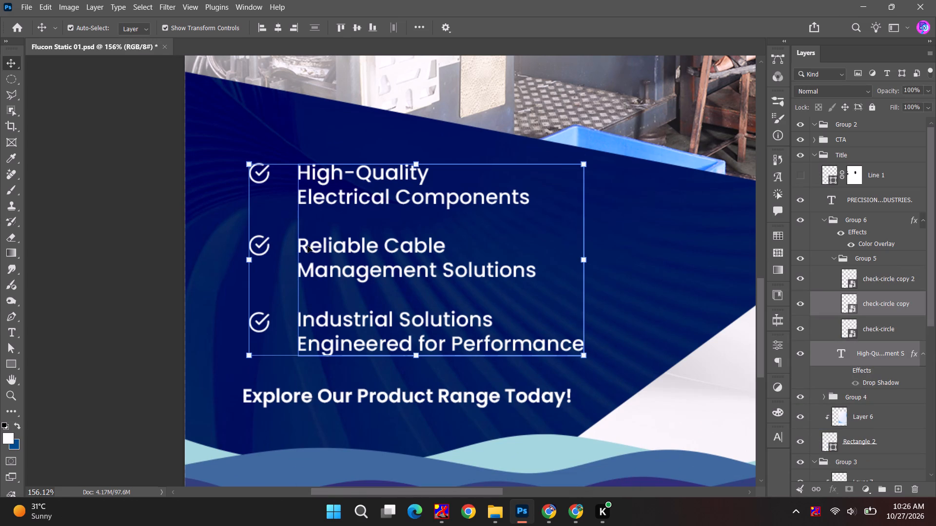
pyautogui.click(308, 246)
pyautogui.click(862, 308)
pyautogui.doubleClick(838, 356)
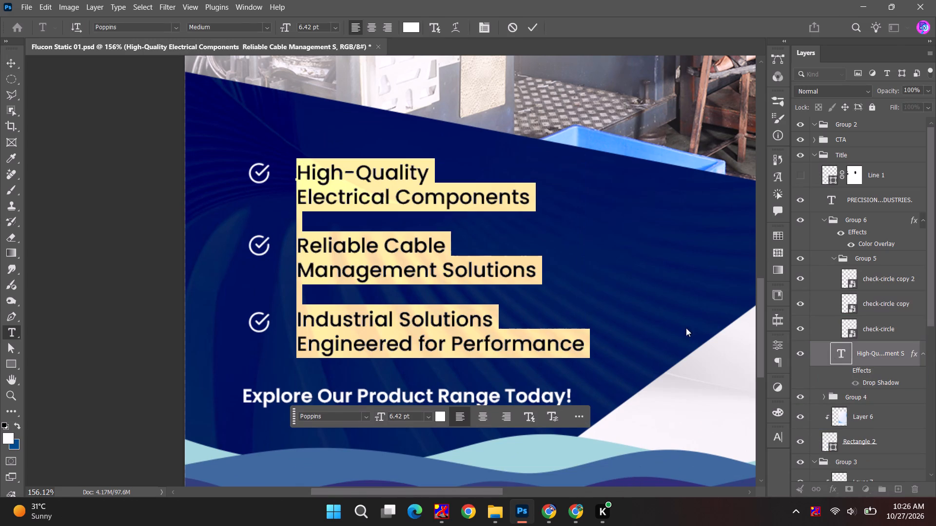
pyautogui.moveTo(301, 243); pyautogui.dragTo(630, 396)
pyautogui.hotkey('ctrl', 'x')
pyautogui.press('Escape')
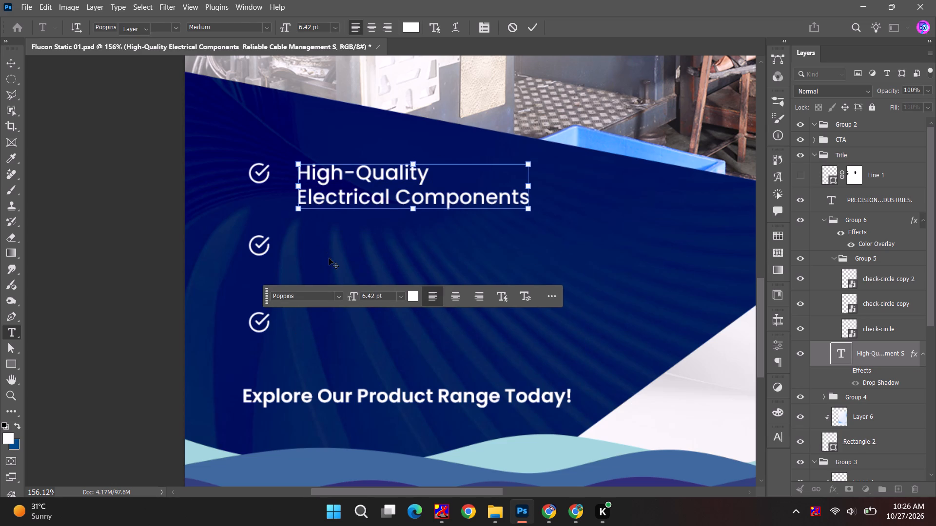
# Duplicate the "High-Quality Electrical Components" text below itself and replace the copy's content with the cut lines.
pyautogui.keyDown('alt'); pyautogui.moveTo(362, 187); pyautogui.dragTo(363, 245); pyautogui.keyUp('alt')
pyautogui.keyDown('shift'); pyautogui.doubleClick(363, 245); pyautogui.keyUp('shift')
pyautogui.hotkey('ctrl', 'v')
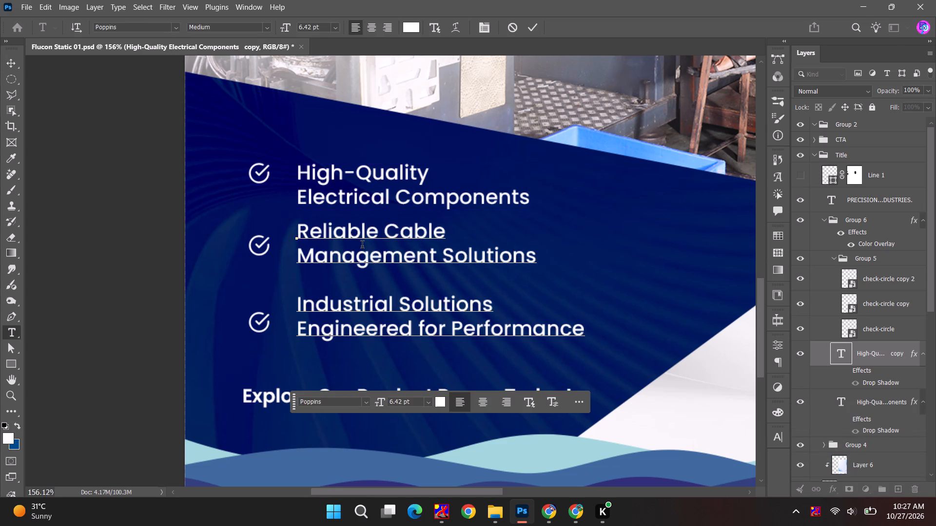
# Cut "Industrial Solutions Engineered for Performance" from the copied text layer, leaving only the "Reliable Cable Management Solutions" item.
pyautogui.moveTo(300, 304); pyautogui.dragTo(676, 354)
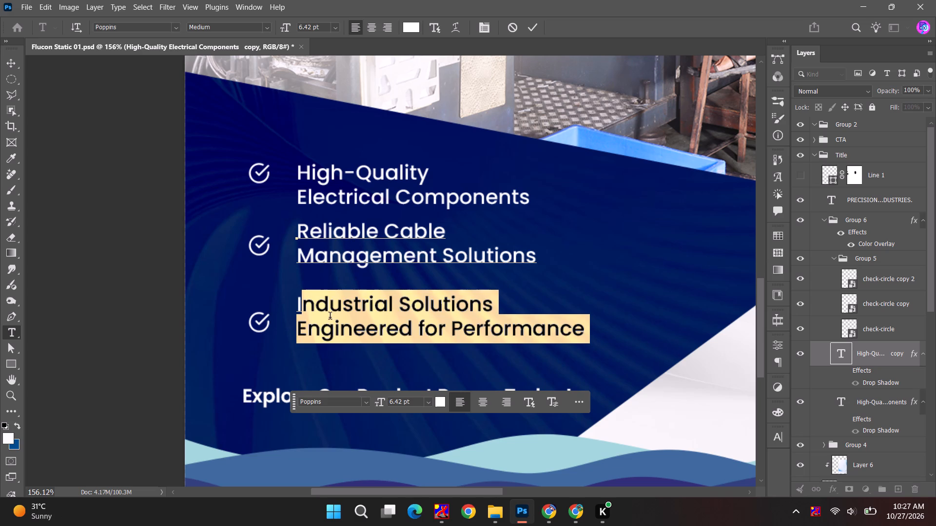
pyautogui.moveTo(292, 305); pyautogui.dragTo(785, 343)
pyautogui.hotkey('ctrl', 'x')
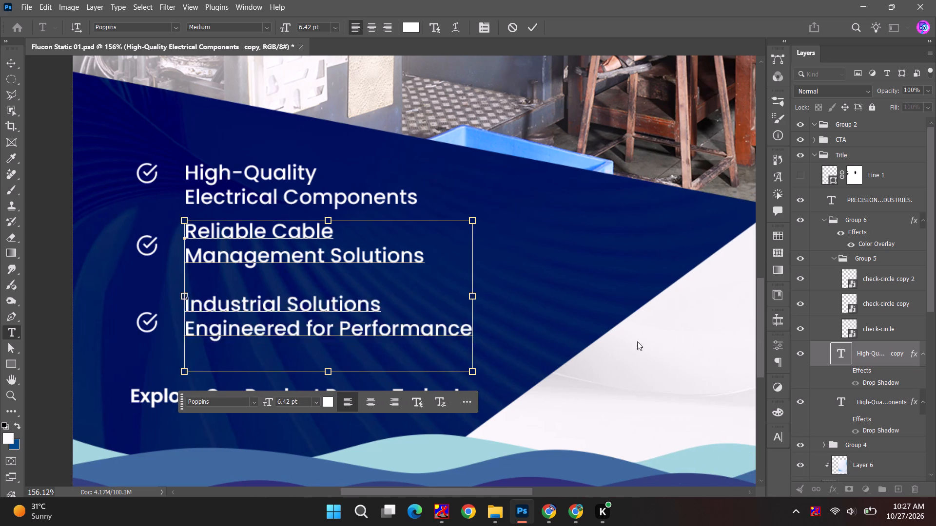
pyautogui.press('Escape')
# Duplicate the "Reliable Cable" text below itself and replace the copy's content with "Industrial Solutions Engineered for Performance".
pyautogui.keyDown('alt'); pyautogui.moveTo(234, 240); pyautogui.dragTo(232, 295); pyautogui.keyUp('alt')
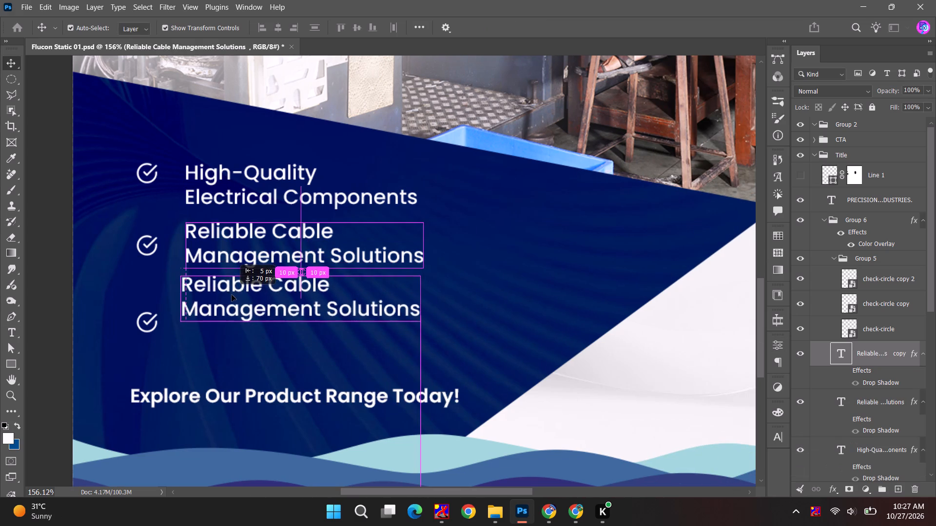
pyautogui.keyDown('alt'); pyautogui.moveTo(232, 295); pyautogui.dragTo(234, 299); pyautogui.keyUp('alt')
pyautogui.doubleClick(234, 299)
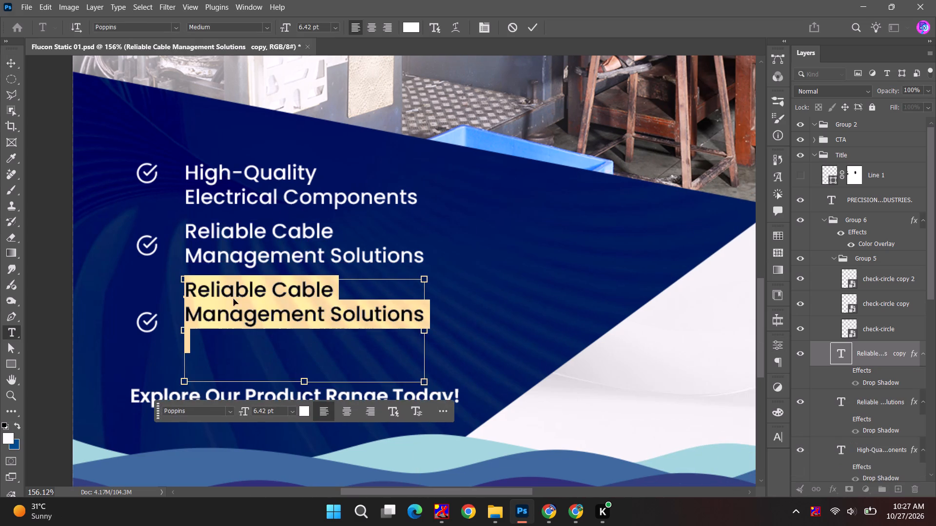
pyautogui.hotkey('ctrl', 'v')
pyautogui.press('Escape')
# Move the third and second check icons up beside the first lines of the "Industrial Solutions" and "Reliable Cable" items.
pyautogui.keyDown('alt'); pyautogui.scroll(6, 152, 246); pyautogui.keyUp('alt')
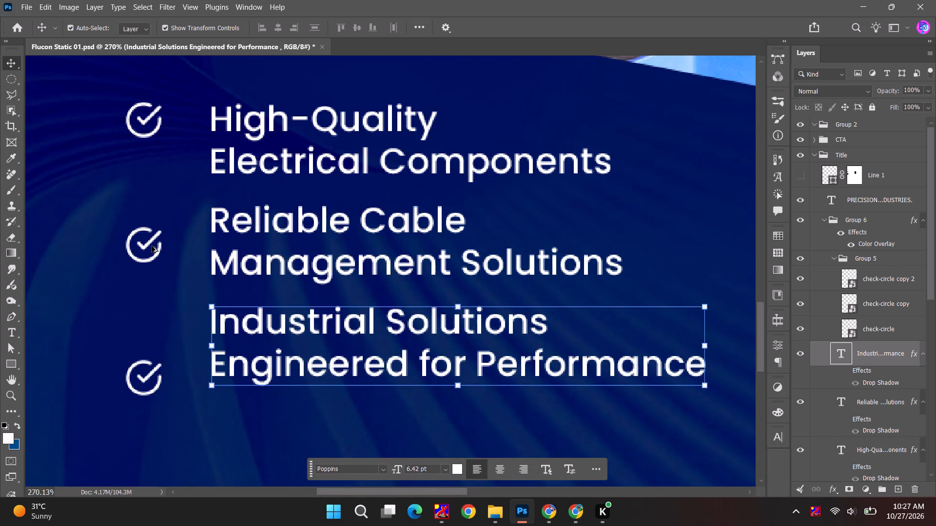
pyautogui.moveTo(152, 371); pyautogui.dragTo(154, 331)
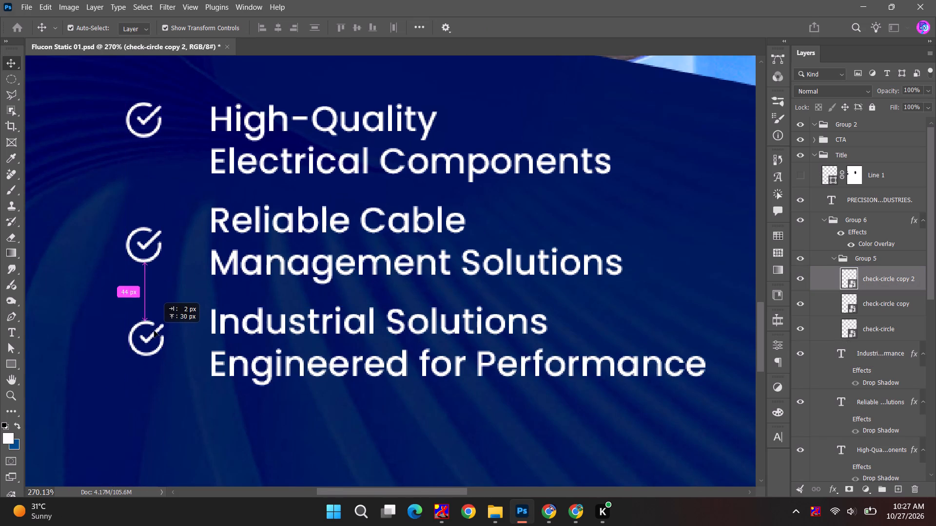
pyautogui.moveTo(154, 331); pyautogui.dragTo(153, 318)
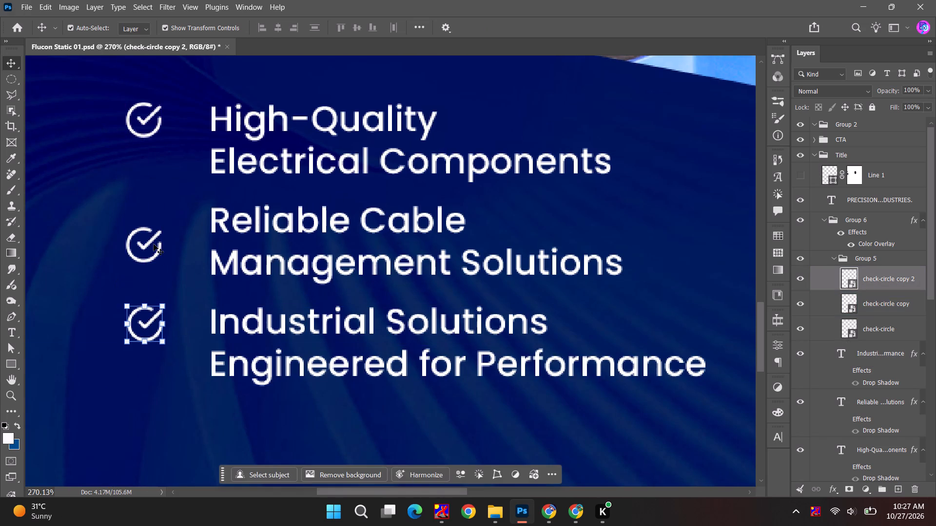
pyautogui.moveTo(151, 243); pyautogui.dragTo(151, 220)
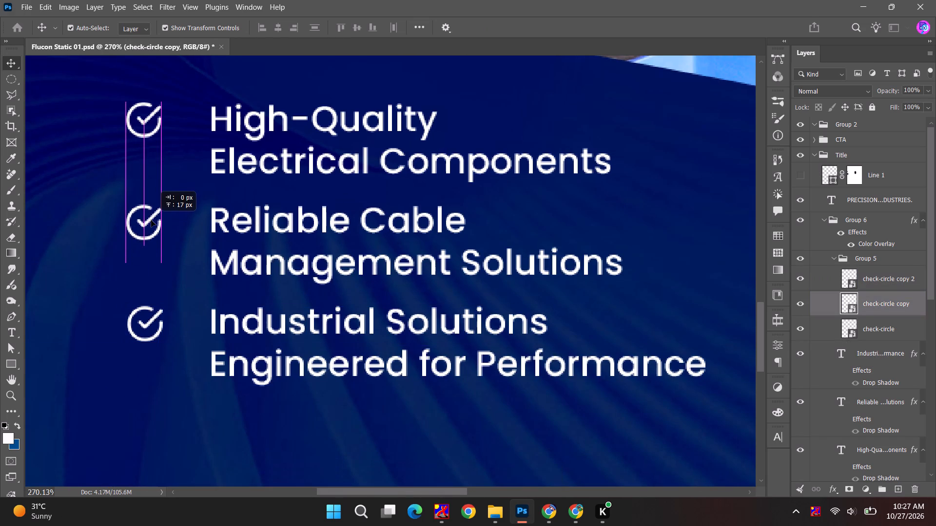
pyautogui.moveTo(151, 220); pyautogui.dragTo(151, 219)
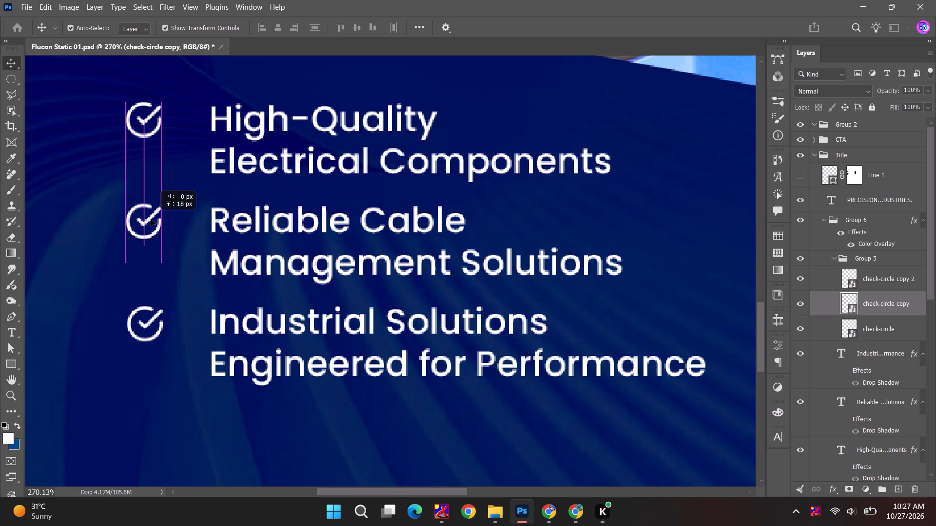
pyautogui.moveTo(151, 219); pyautogui.dragTo(151, 222)
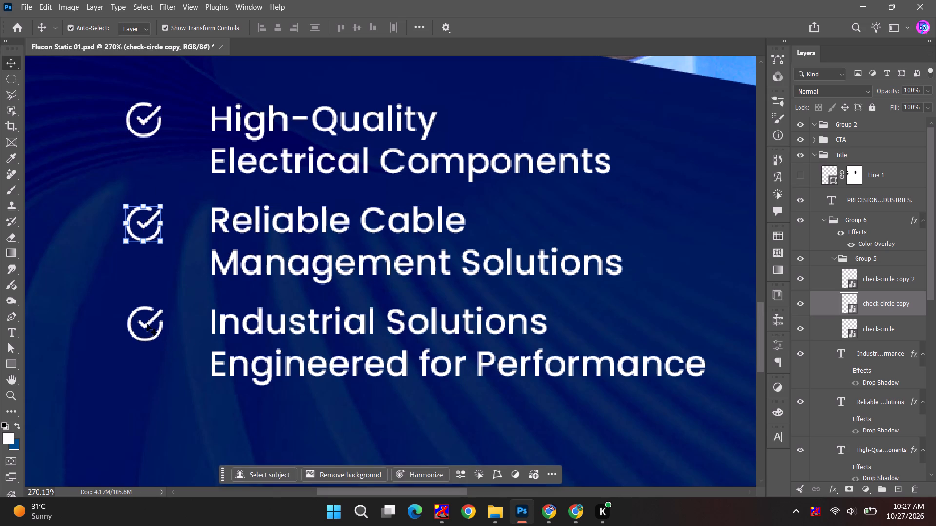
# Shift the "Industrial Solutions" text and its check icon down slightly together to widen the gap above them.
pyautogui.click(146, 323)
pyautogui.click(150, 322)
pyautogui.keyDown('shift'); pyautogui.click(261, 322); pyautogui.keyUp('shift')
pyautogui.moveTo(294, 324); pyautogui.dragTo(294, 333)
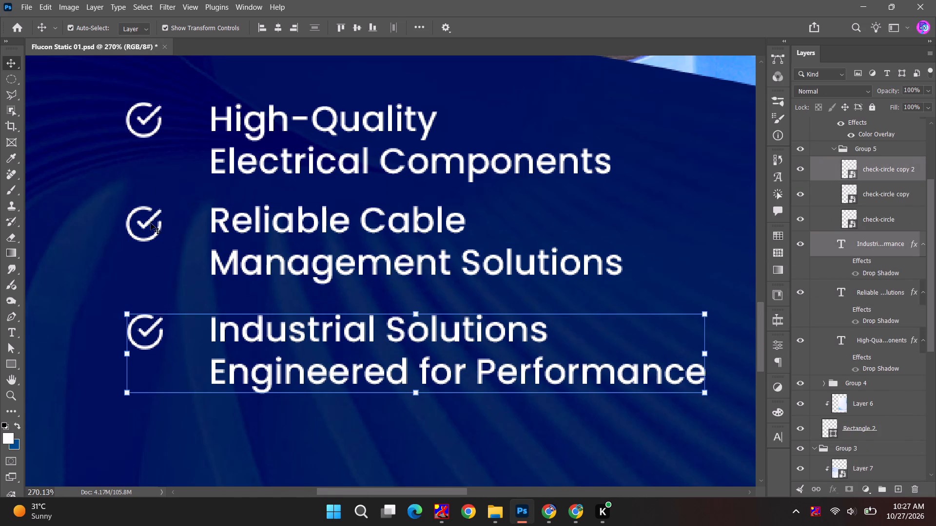
# Nudge the "Reliable Cable Management Solutions" text and its check icon up together about 1 px to even the list spacing.
pyautogui.click(149, 222)
pyautogui.keyDown('shift'); pyautogui.click(249, 226); pyautogui.keyUp('shift')
pyautogui.click(284, 226)
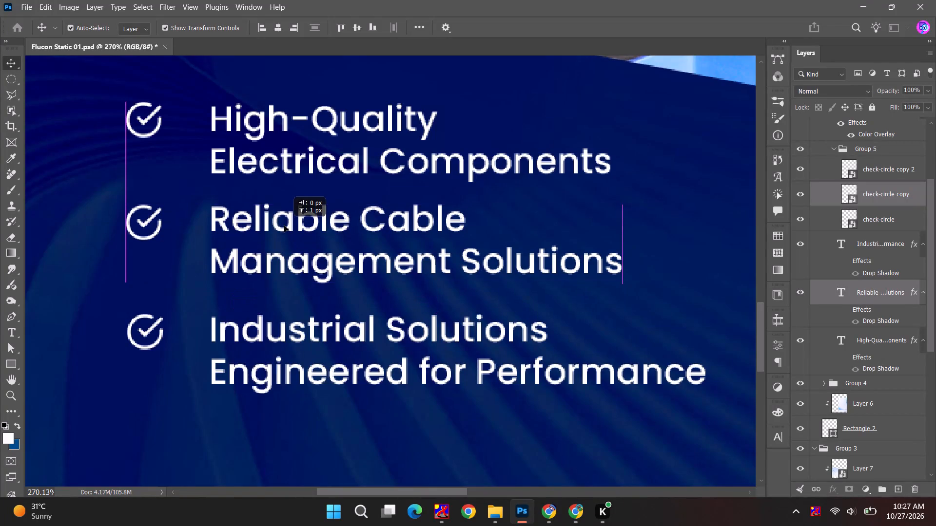
pyautogui.keyDown('alt'); pyautogui.scroll(-11, 99, 235); pyautogui.keyUp('alt')
pyautogui.moveTo(42, 226); pyautogui.dragTo(48, 226)
pyautogui.click(382, 249)
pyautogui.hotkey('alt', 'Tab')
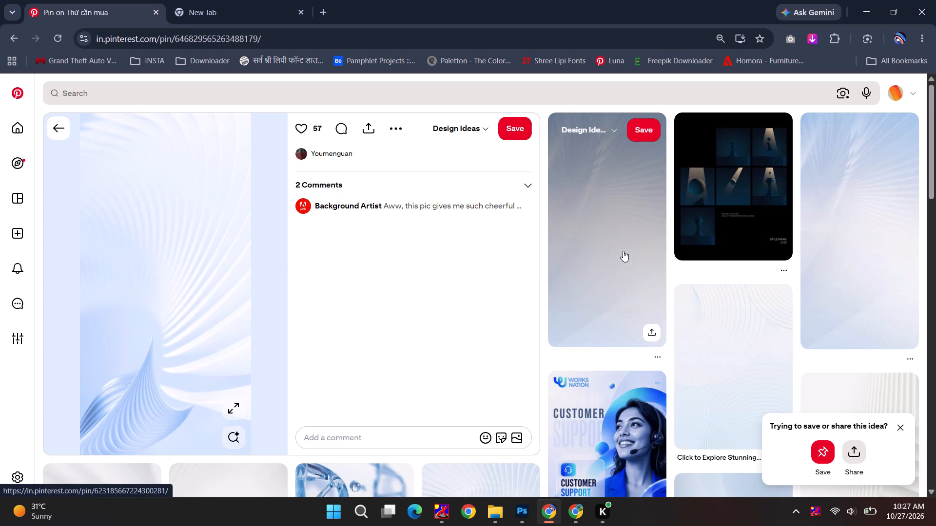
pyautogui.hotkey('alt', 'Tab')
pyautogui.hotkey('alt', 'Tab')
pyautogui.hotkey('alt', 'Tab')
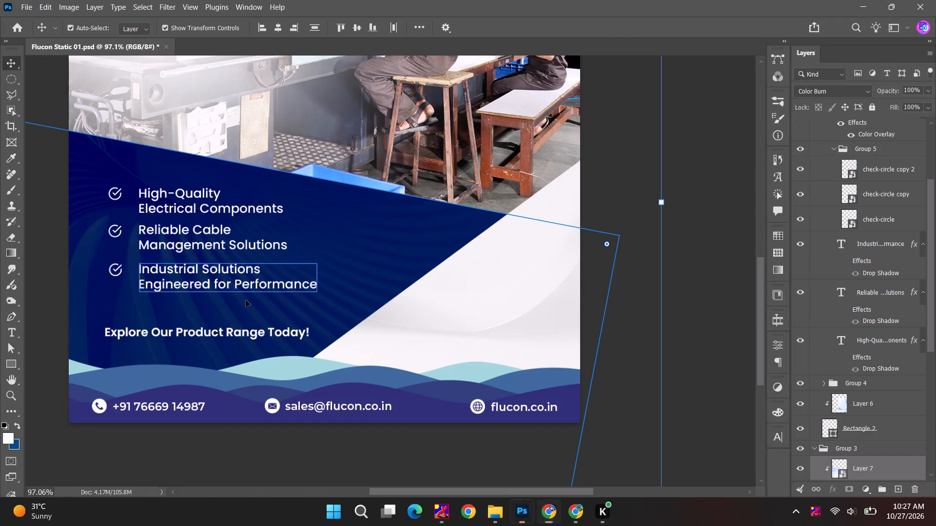
# Lower the opacity of the Color Burn texture on the blue shape, Layer 7, to 25%.
pyautogui.keyDown('alt'); pyautogui.scroll(1, 301, 280); pyautogui.keyUp('alt')
pyautogui.click(404, 265)
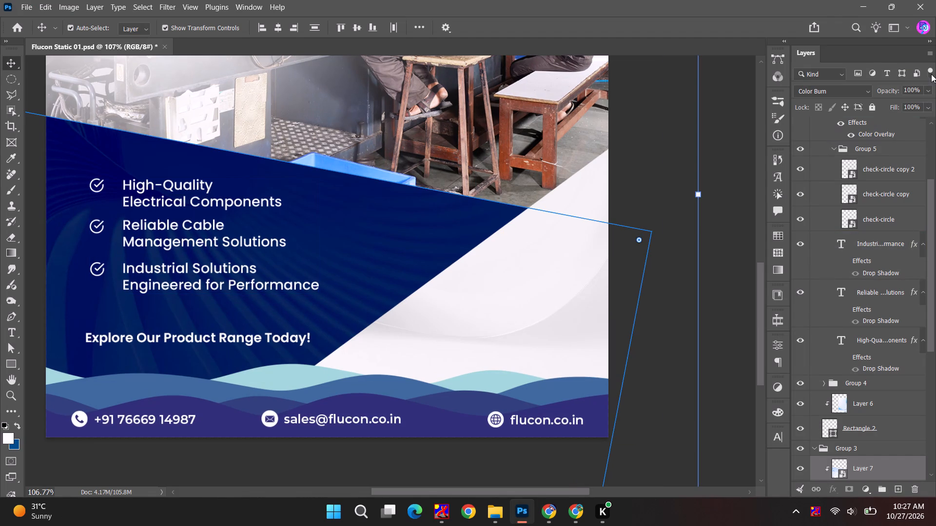
pyautogui.click(926, 90)
pyautogui.moveTo(881, 104); pyautogui.dragTo(895, 105)
pyautogui.hotkey('ctrl', 'z')
pyautogui.click(876, 469)
pyautogui.scroll(-6, 853, 445)
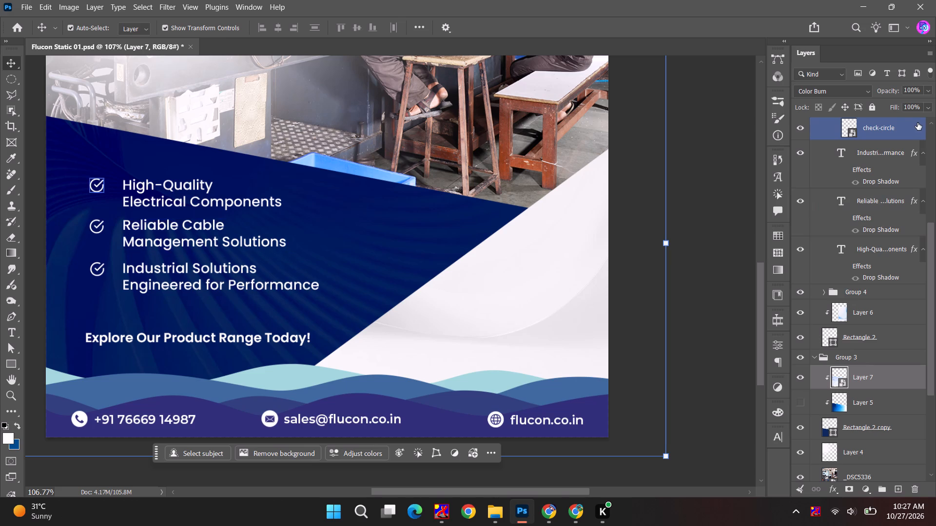
pyautogui.click(926, 89)
pyautogui.moveTo(901, 105); pyautogui.dragTo(879, 104)
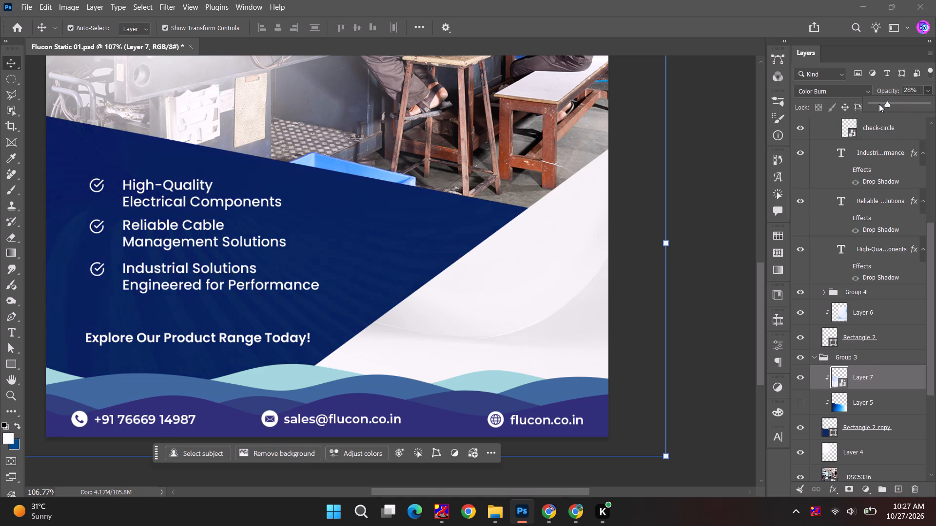
pyautogui.moveTo(879, 104); pyautogui.dragTo(885, 105)
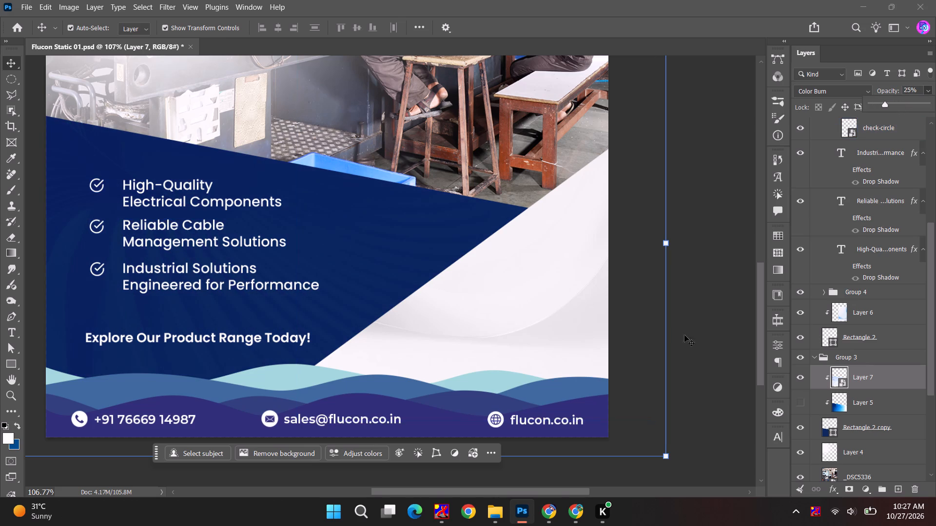
pyautogui.click(690, 333)
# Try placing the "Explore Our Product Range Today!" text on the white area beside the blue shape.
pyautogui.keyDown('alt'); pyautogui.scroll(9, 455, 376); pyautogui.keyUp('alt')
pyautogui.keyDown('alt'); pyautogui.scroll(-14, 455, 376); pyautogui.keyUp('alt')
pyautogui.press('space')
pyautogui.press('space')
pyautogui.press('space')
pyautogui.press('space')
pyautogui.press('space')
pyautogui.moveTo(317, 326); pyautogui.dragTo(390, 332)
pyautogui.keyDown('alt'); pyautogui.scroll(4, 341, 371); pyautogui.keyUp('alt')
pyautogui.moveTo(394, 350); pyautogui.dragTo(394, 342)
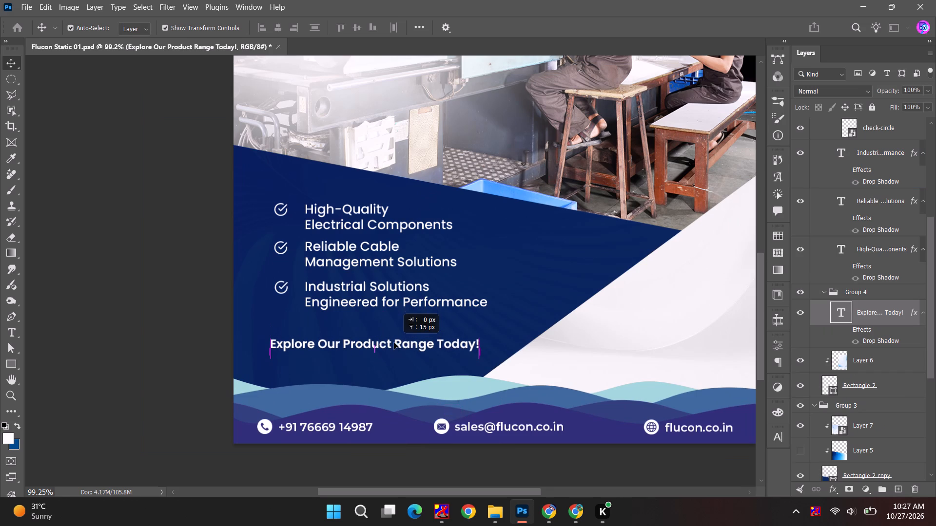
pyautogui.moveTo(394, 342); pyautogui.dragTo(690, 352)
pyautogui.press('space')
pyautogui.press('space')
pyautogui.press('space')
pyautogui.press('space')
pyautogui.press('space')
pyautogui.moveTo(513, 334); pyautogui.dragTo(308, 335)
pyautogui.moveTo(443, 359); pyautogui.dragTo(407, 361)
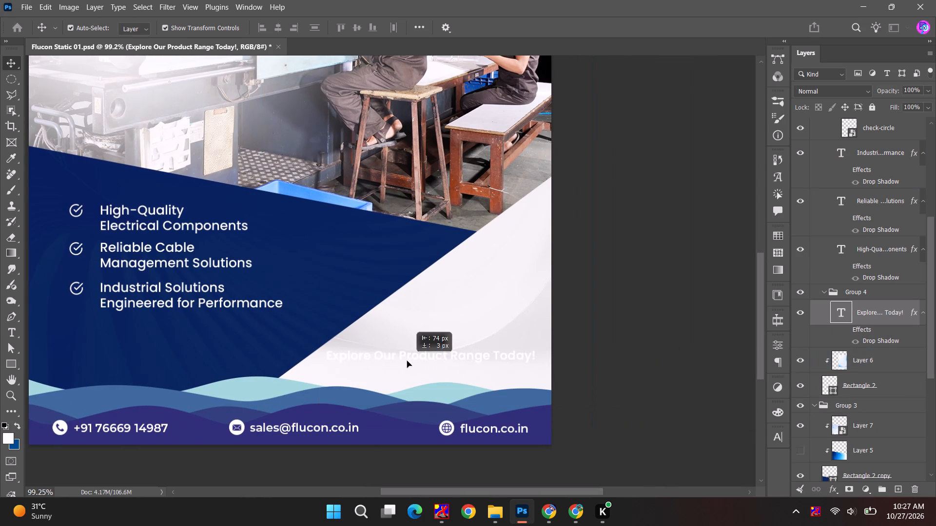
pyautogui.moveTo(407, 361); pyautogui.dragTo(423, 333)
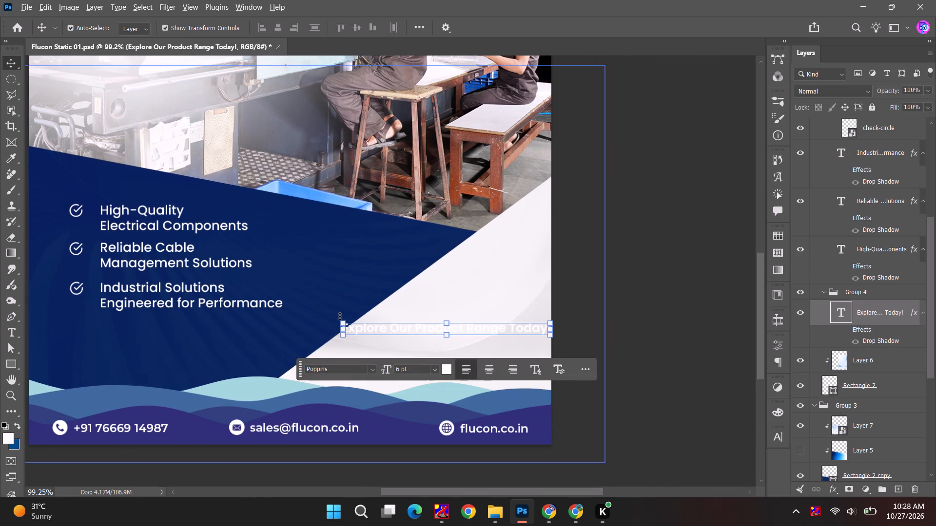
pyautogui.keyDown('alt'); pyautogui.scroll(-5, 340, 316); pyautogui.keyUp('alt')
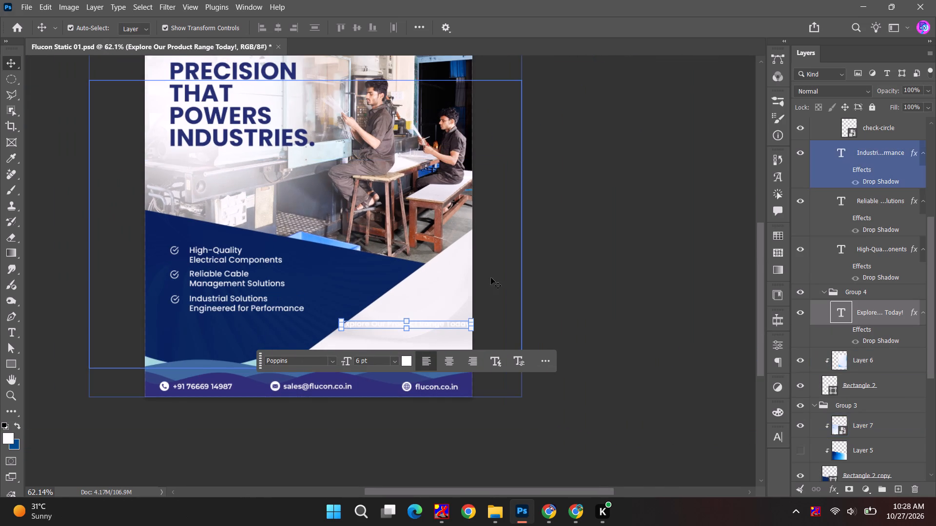
# Move the "Explore Our Product Range Today!" text back onto the blue shape below the feature list, starting in line with the check icons.
pyautogui.moveTo(400, 327); pyautogui.dragTo(227, 333)
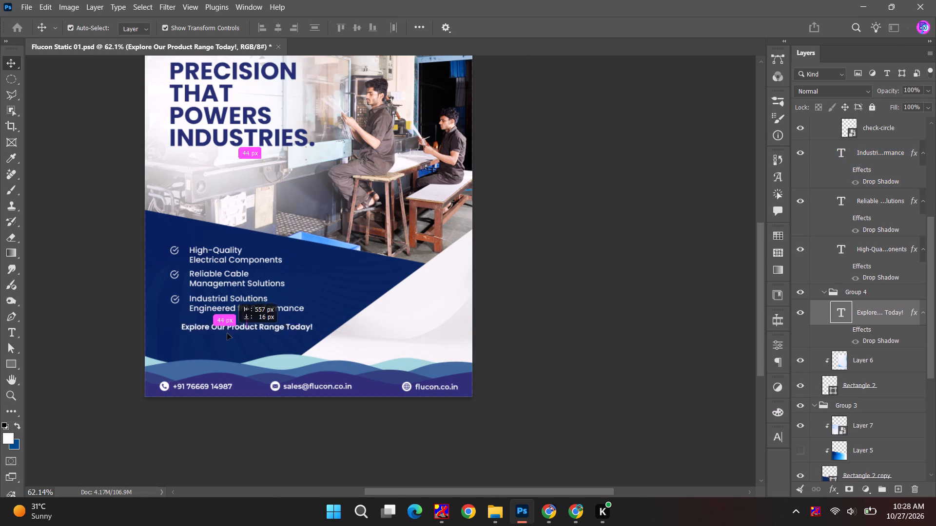
pyautogui.moveTo(227, 333); pyautogui.dragTo(229, 338)
pyautogui.click(362, 280)
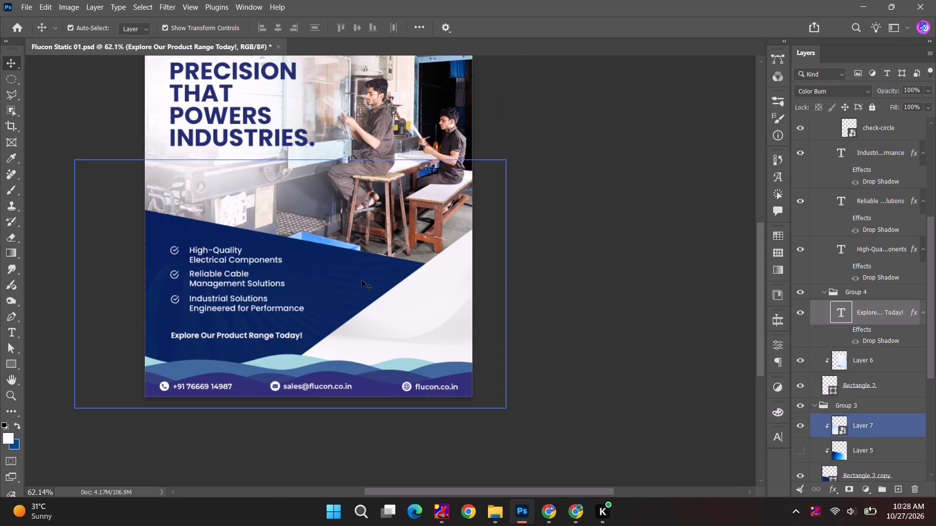
# Move the blue background shape, Rectangle 2 copy, up 40 px.
pyautogui.scroll(-2, 847, 439)
pyautogui.click(862, 451)
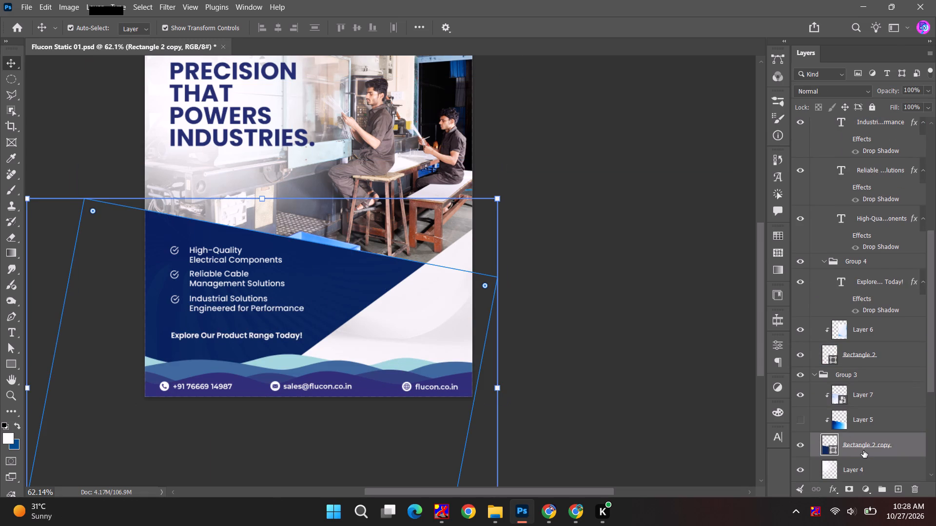
pyautogui.hotkey('shift', 'Up')
pyautogui.hotkey('shift', 'Up')
pyautogui.hotkey('shift', 'Up')
pyautogui.hotkey('shift', 'Up')
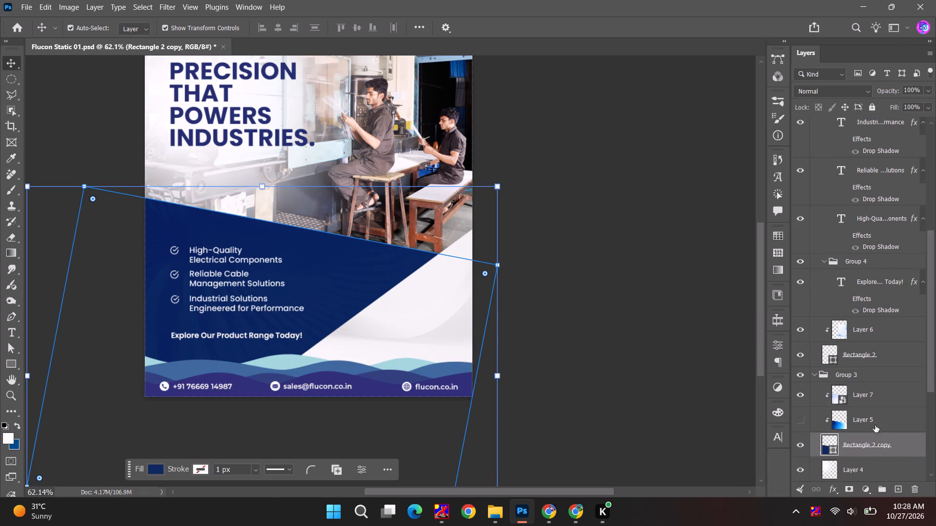
# Move the whole feature list with its check icons, Group 6, up 30 px within the blue shape.
pyautogui.click(867, 394)
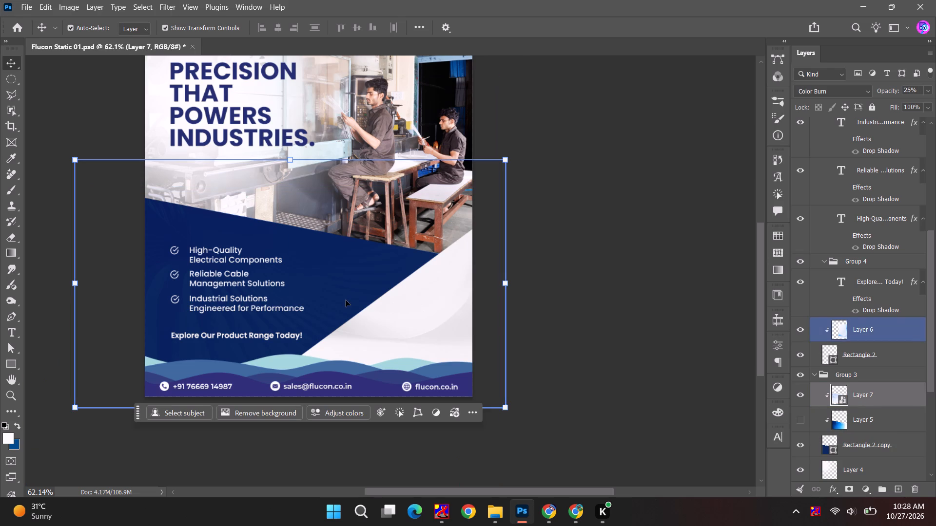
pyautogui.scroll(5, 870, 250)
pyautogui.scroll(1, 862, 197)
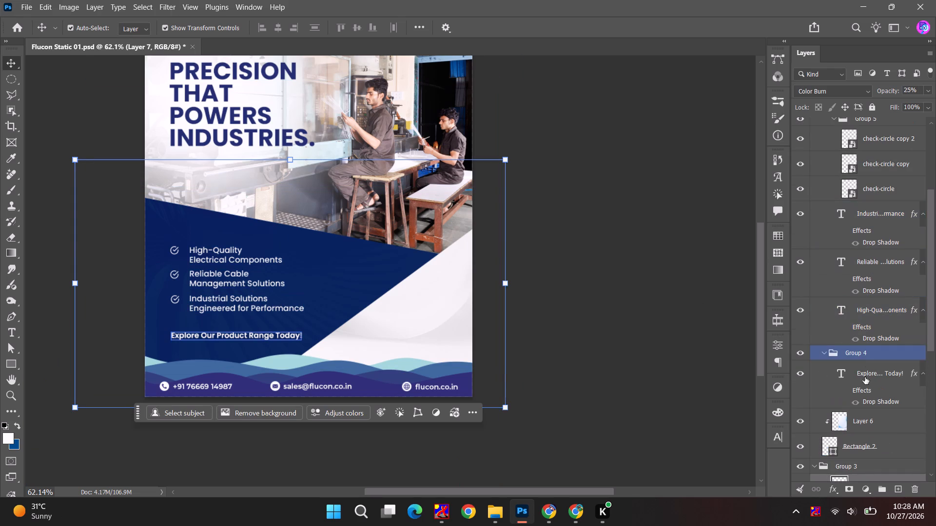
pyautogui.click(864, 354)
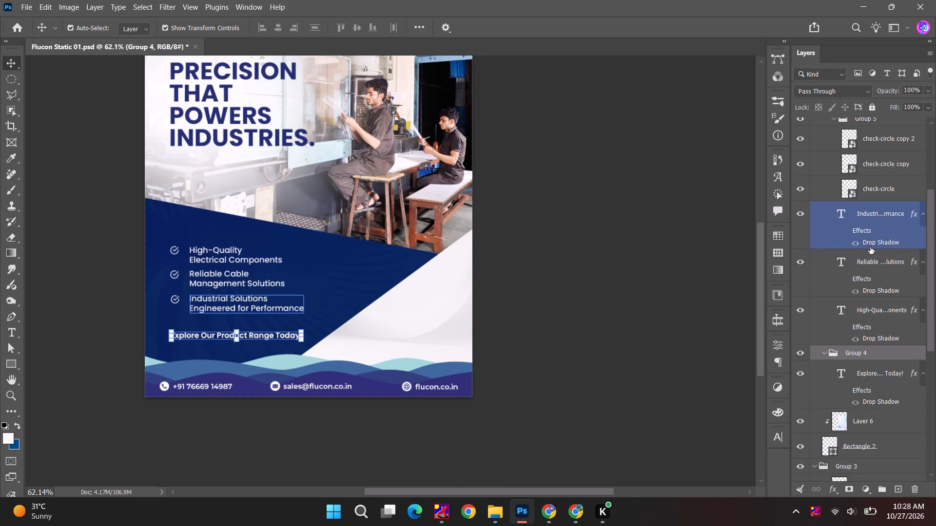
pyautogui.scroll(5, 871, 247)
pyautogui.click(857, 192)
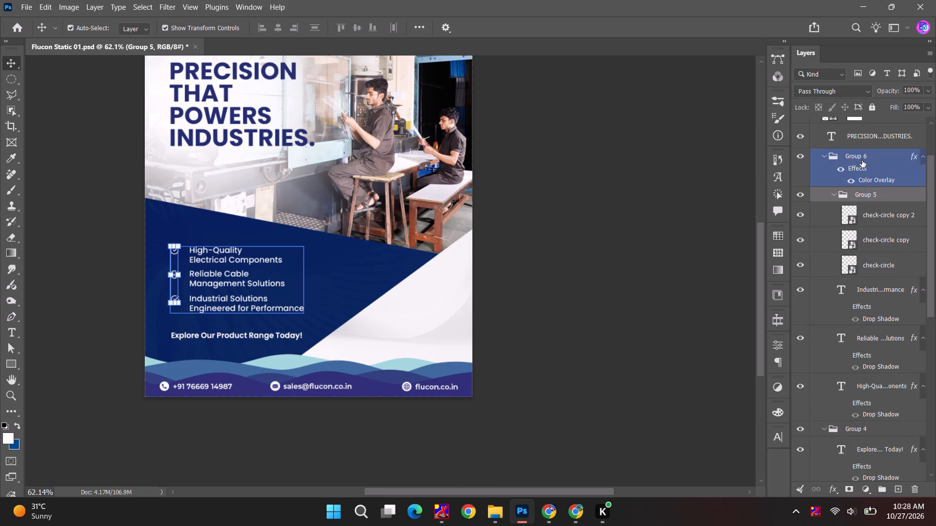
pyautogui.click(862, 160)
pyautogui.hotkey('shift', 'Up')
pyautogui.hotkey('shift', 'Up')
pyautogui.hotkey('shift', 'Up')
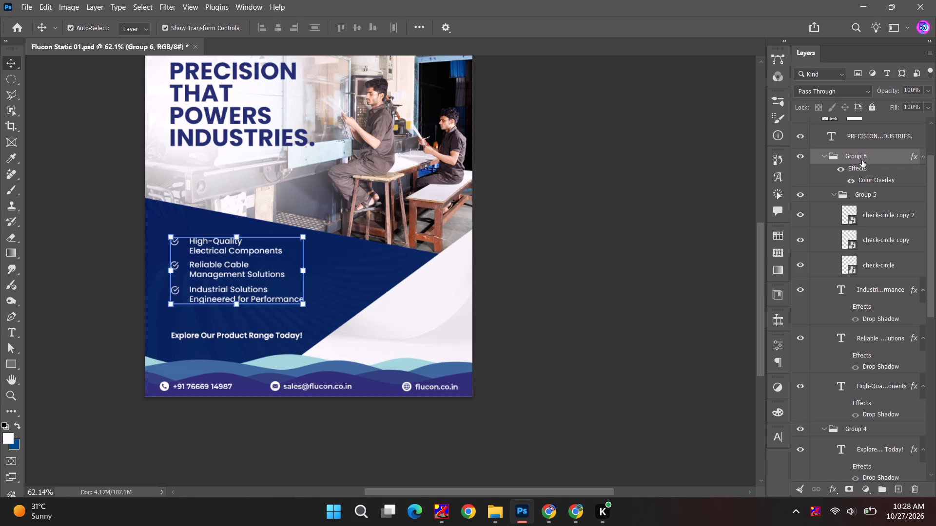
pyautogui.click(86, 301)
# Shift the "Explore Our Product Range Today!" text up slightly and enlarge it proportionally to about 113%.
pyautogui.moveTo(223, 335); pyautogui.dragTo(222, 328)
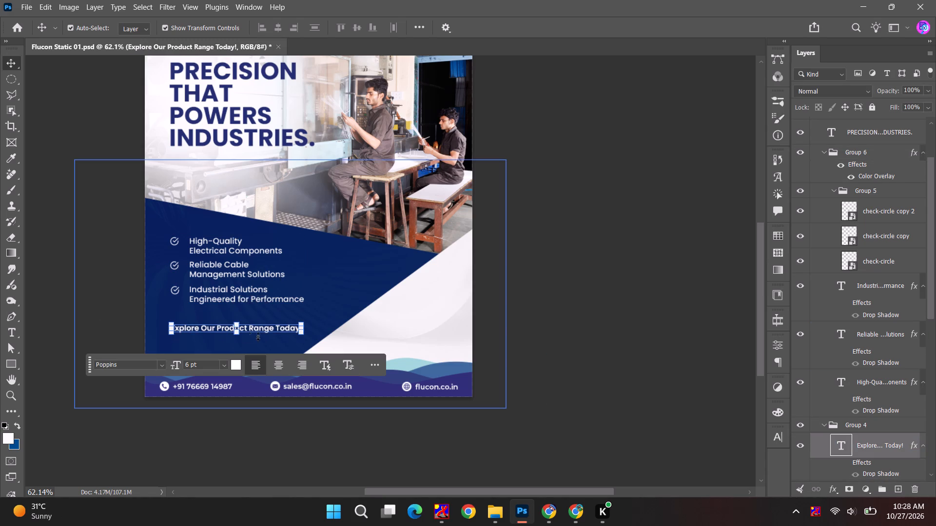
pyautogui.keyDown('shift'); pyautogui.moveTo(303, 336); pyautogui.dragTo(330, 340); pyautogui.keyUp('shift')
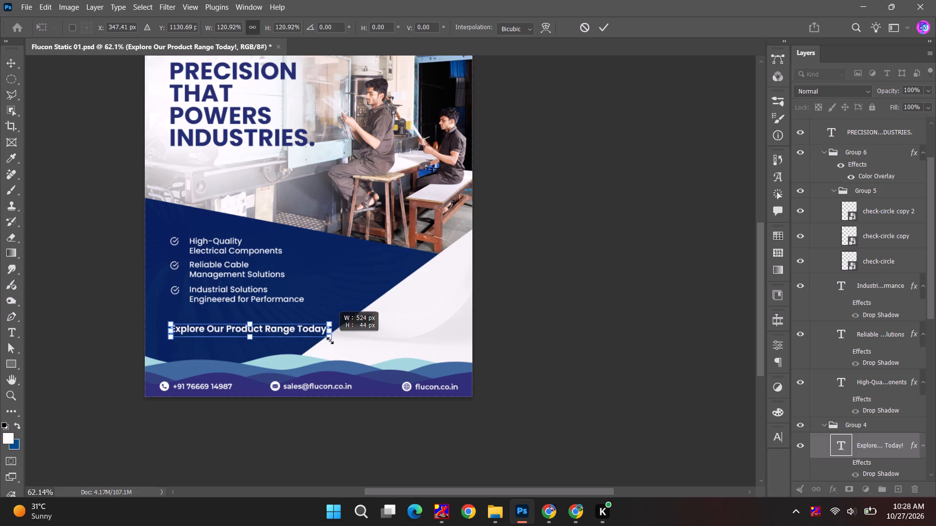
pyautogui.keyDown('shift'); pyautogui.moveTo(330, 340); pyautogui.dragTo(320, 338); pyautogui.keyUp('shift')
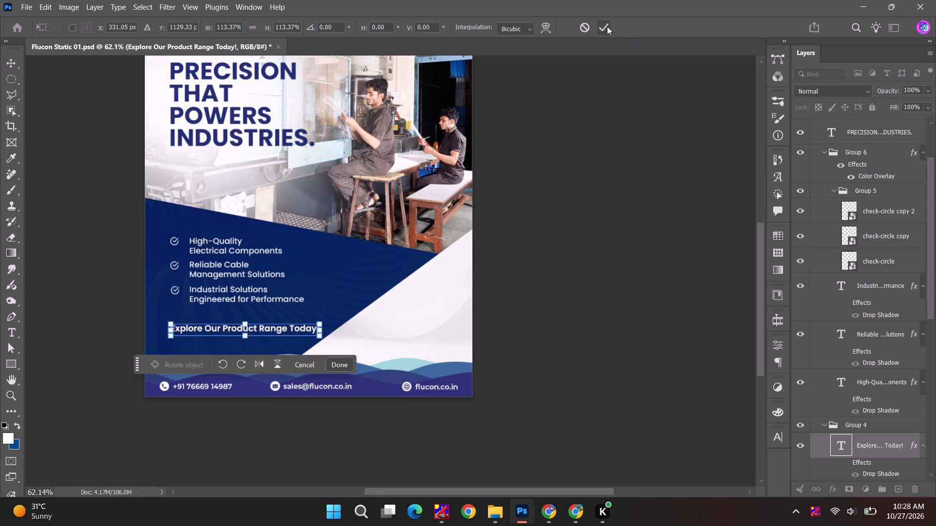
pyautogui.click(607, 26)
# Nudge the complete feature list, Group 6, slightly to the left within the blue shape.
pyautogui.click(866, 192)
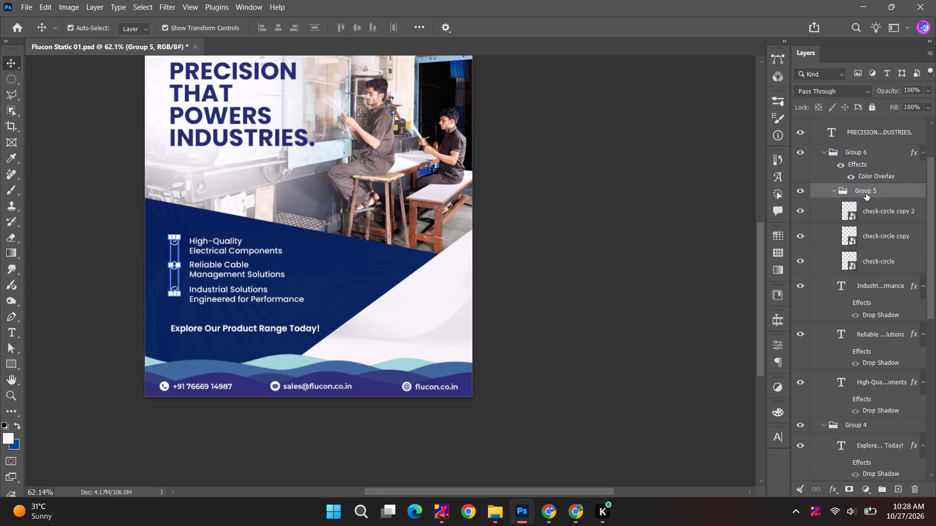
pyautogui.click(881, 155)
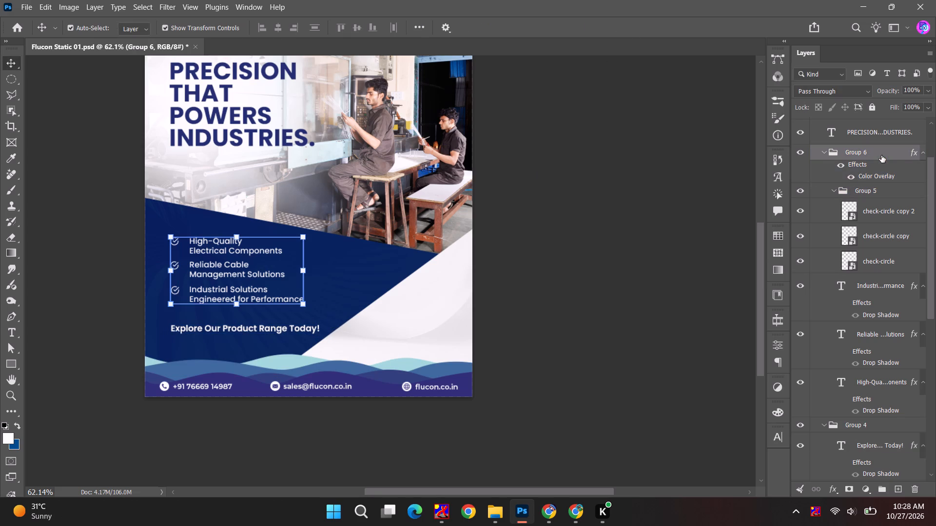
pyautogui.press('Left')
pyautogui.press('Left')
pyautogui.press('Left')
pyautogui.press('Left')
pyautogui.press('Left')
pyautogui.press('Left')
pyautogui.press('Left')
pyautogui.press('Left')
pyautogui.press('Left')
pyautogui.press('Left')
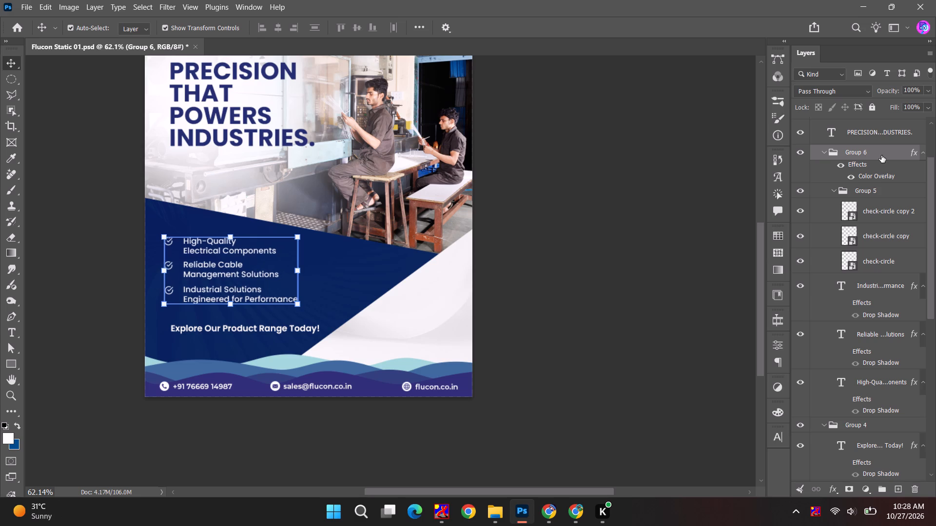
pyautogui.press('Left')
pyautogui.click(541, 235)
# Review the overall layout and balance of the whole poster.
pyautogui.keyDown('alt'); pyautogui.scroll(-3, 518, 257); pyautogui.keyUp('alt')
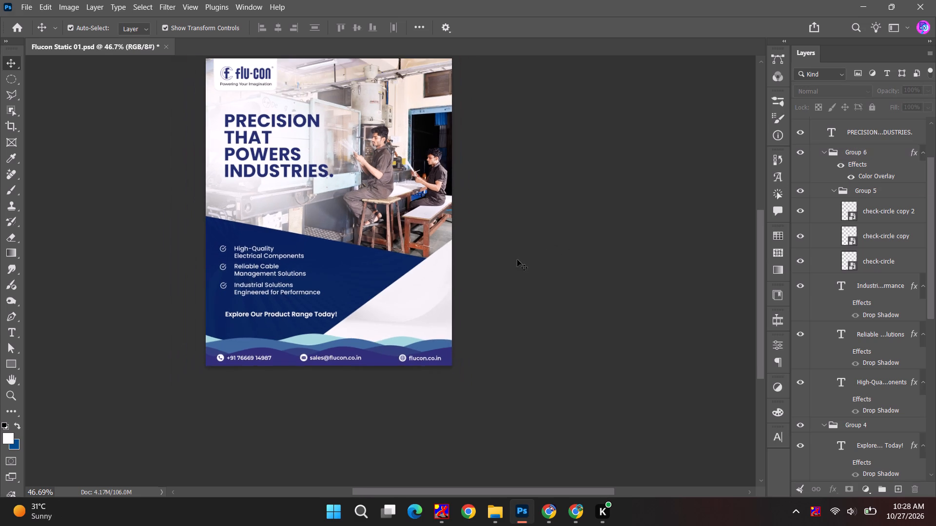
pyautogui.press('space')
pyautogui.press('space')
pyautogui.press('space')
pyautogui.press('space')
pyautogui.press('space')
pyautogui.moveTo(519, 248); pyautogui.dragTo(516, 299)
pyautogui.keyDown('alt'); pyautogui.scroll(2, 223, 312); pyautogui.keyUp('alt')
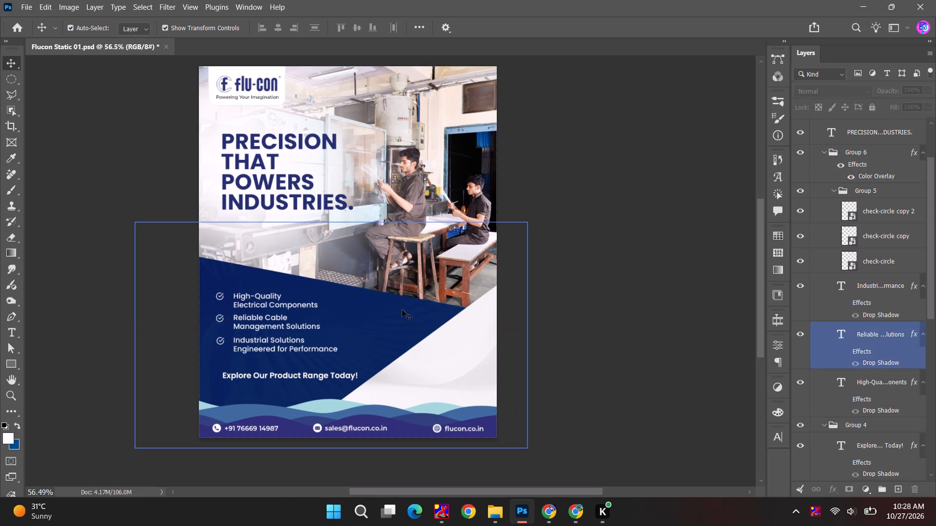
pyautogui.keyDown('alt'); pyautogui.scroll(-3, 402, 310); pyautogui.keyUp('alt')
pyautogui.press('space')
pyautogui.click(630, 268)
pyautogui.keyDown('alt'); pyautogui.scroll(3, 342, 240); pyautogui.keyUp('alt')
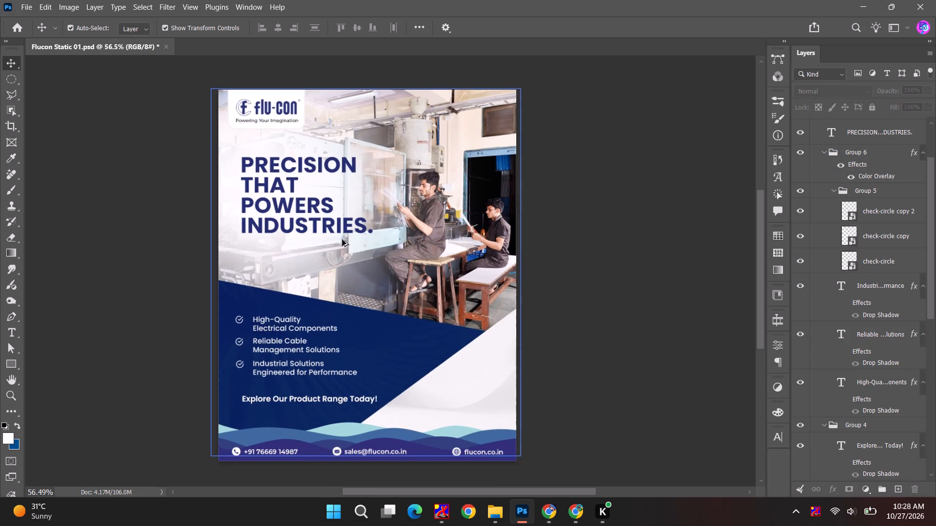
# Export the poster as a PNG named Flucon Static 01 into the Oct 2026 folder inside Flucon.
pyautogui.click(20, 7)
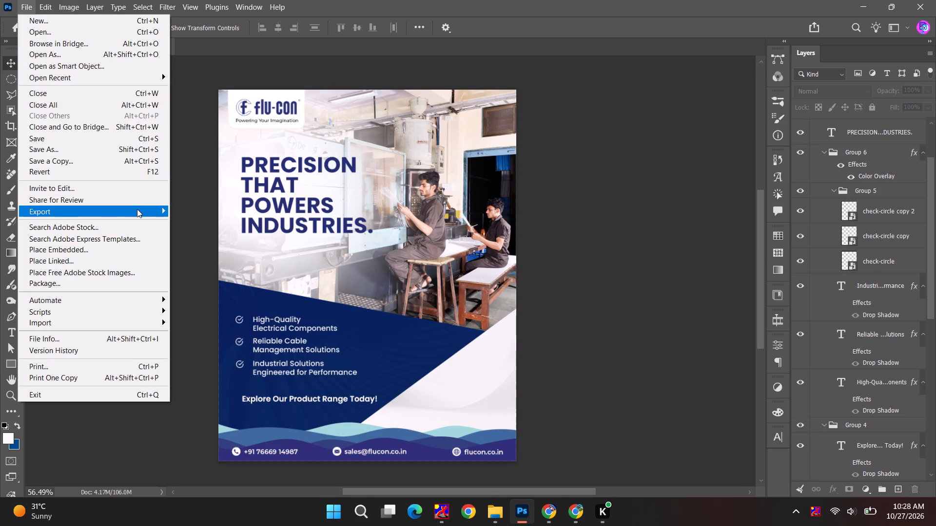
pyautogui.click(216, 209)
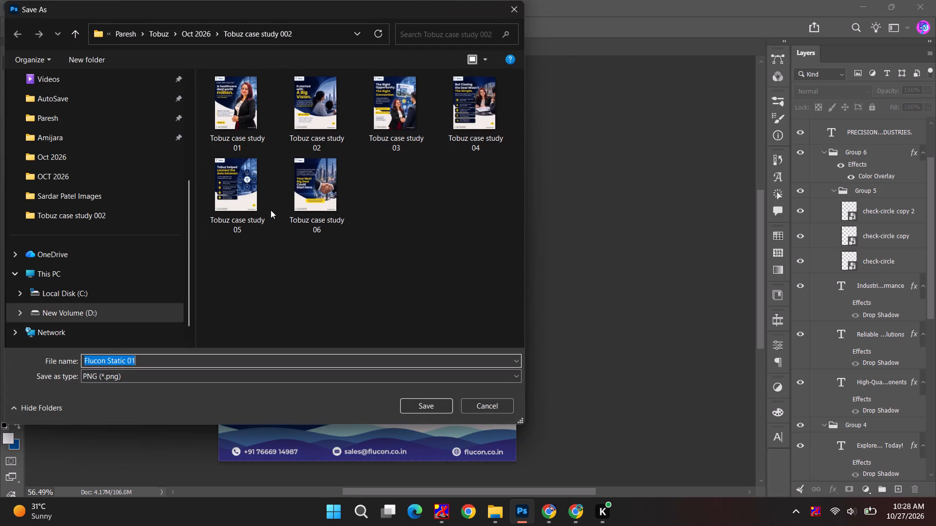
pyautogui.click(83, 180)
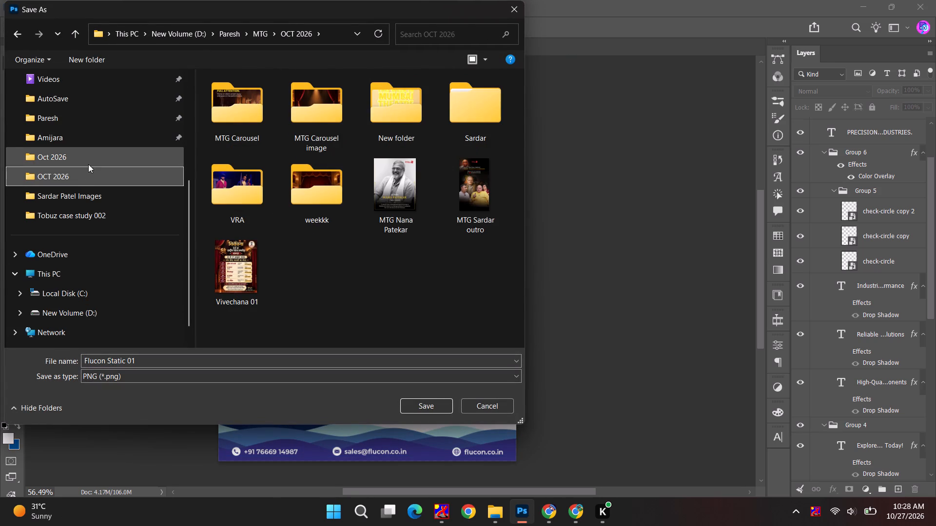
pyautogui.click(90, 158)
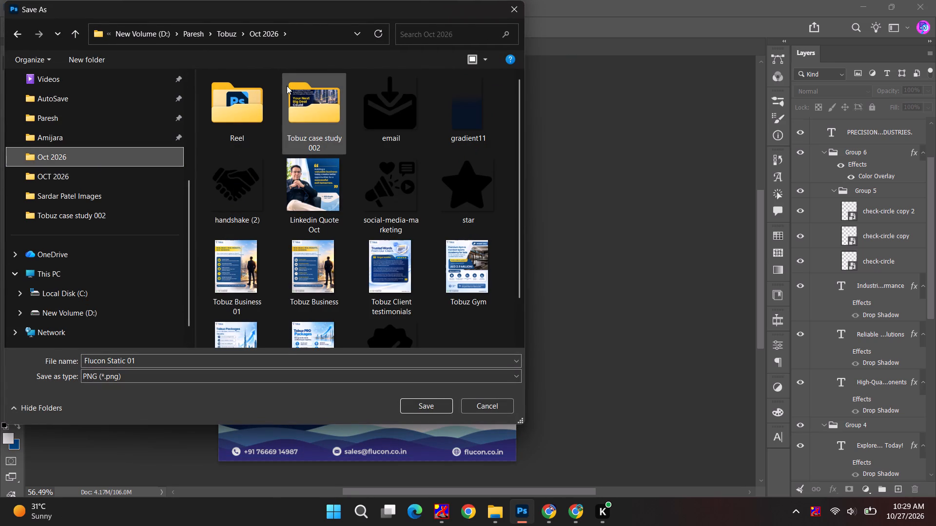
pyautogui.click(203, 35)
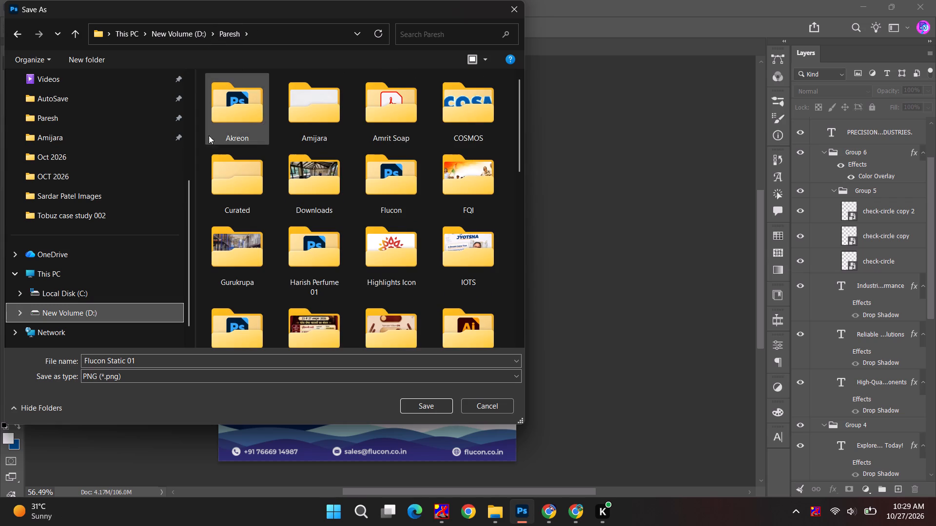
pyautogui.doubleClick(378, 207)
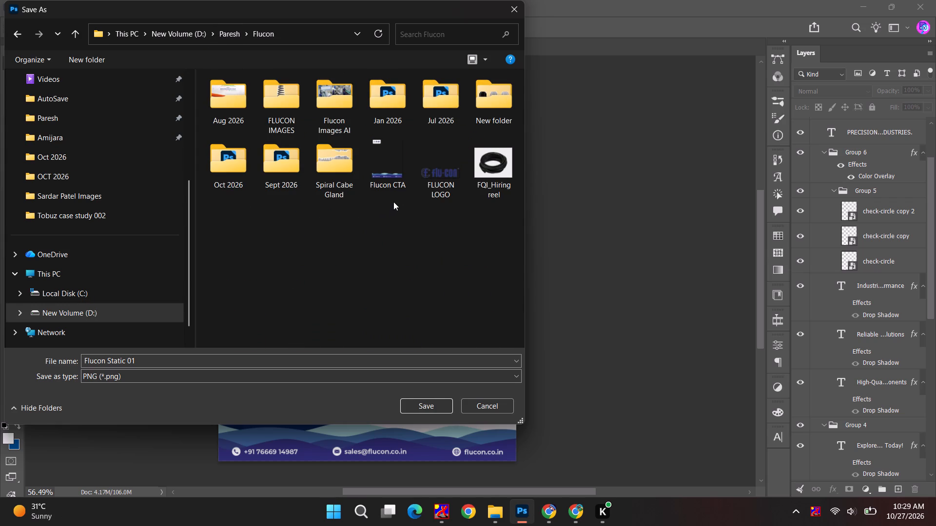
pyautogui.doubleClick(244, 172)
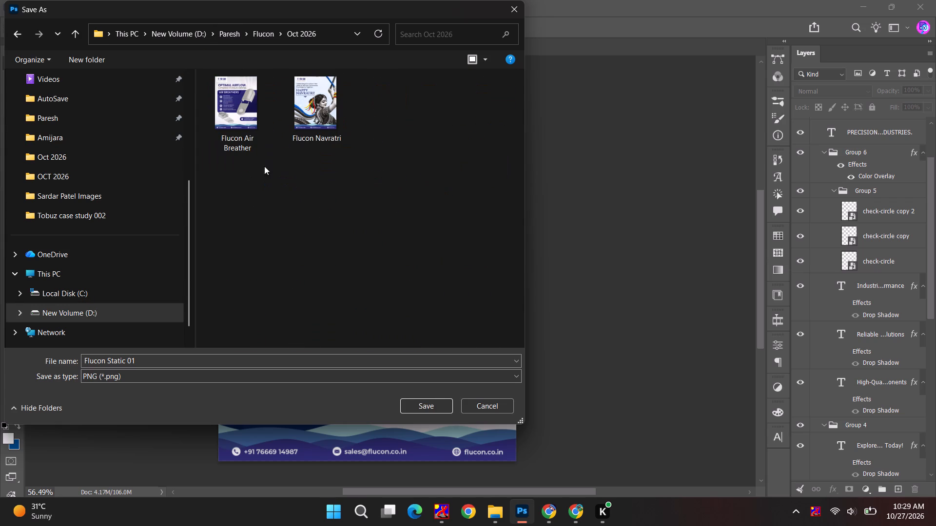
pyautogui.click(418, 402)
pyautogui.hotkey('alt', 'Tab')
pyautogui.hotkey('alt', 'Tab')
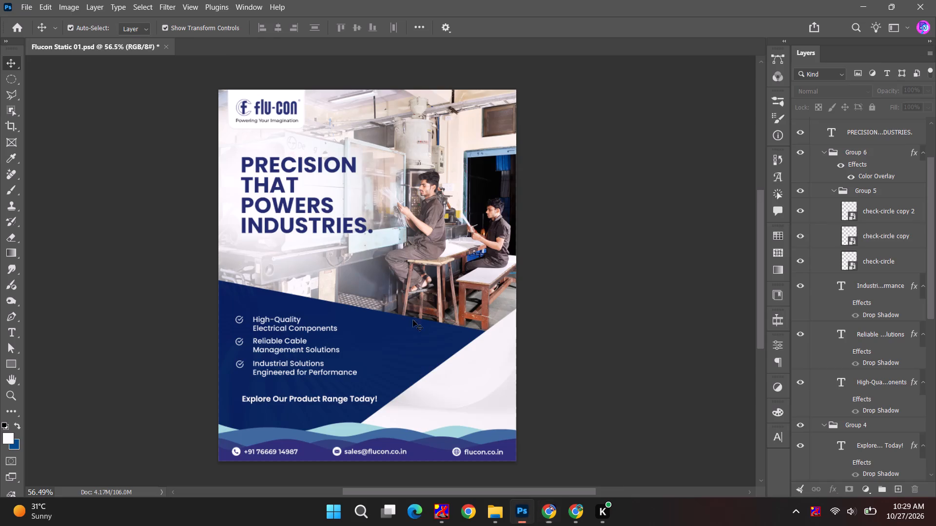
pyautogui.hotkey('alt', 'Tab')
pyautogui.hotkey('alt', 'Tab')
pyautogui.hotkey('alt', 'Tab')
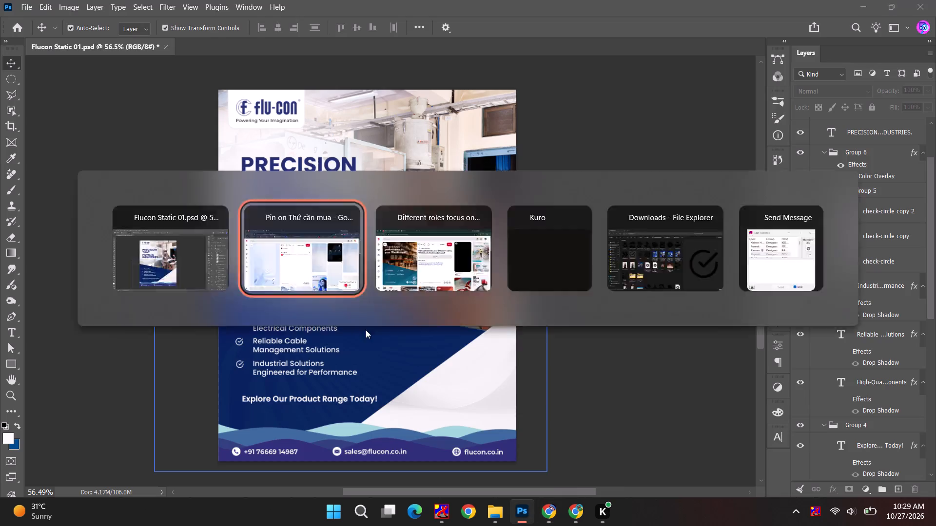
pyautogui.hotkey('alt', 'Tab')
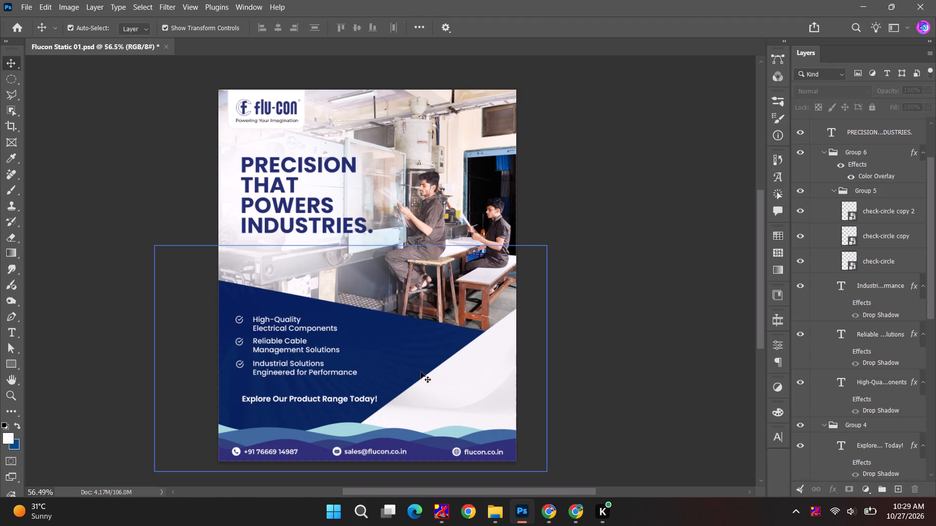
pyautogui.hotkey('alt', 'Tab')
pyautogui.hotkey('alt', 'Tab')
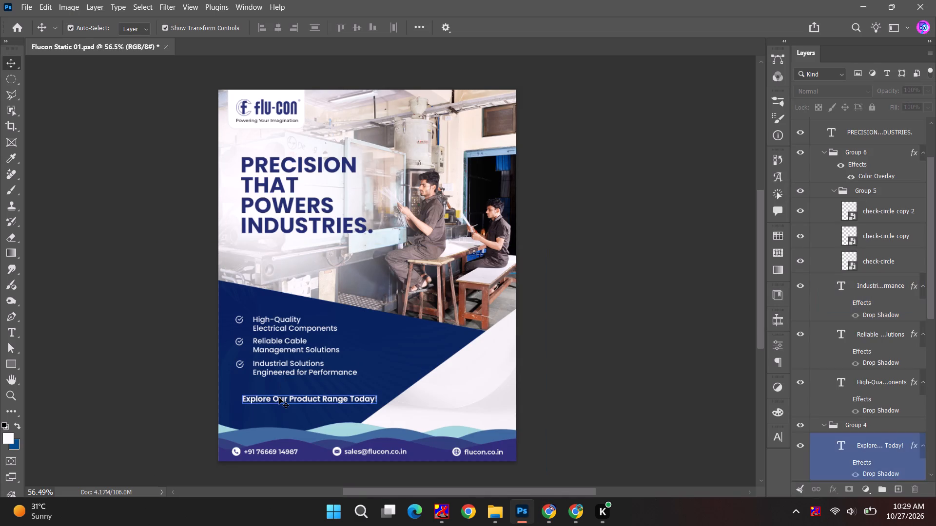
# Nudge the "Explore Our Product Range Today!" text up slightly and break it into two lines after "Our".
pyautogui.moveTo(279, 397); pyautogui.dragTo(281, 392)
pyautogui.doubleClick(281, 392)
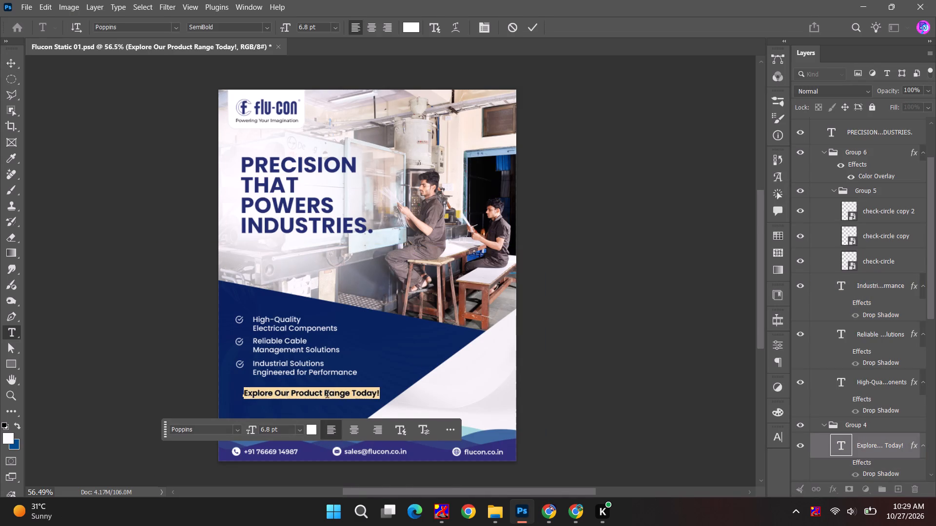
pyautogui.keyDown('alt'); pyautogui.scroll(5, 323, 397); pyautogui.keyUp('alt')
pyautogui.click(327, 389)
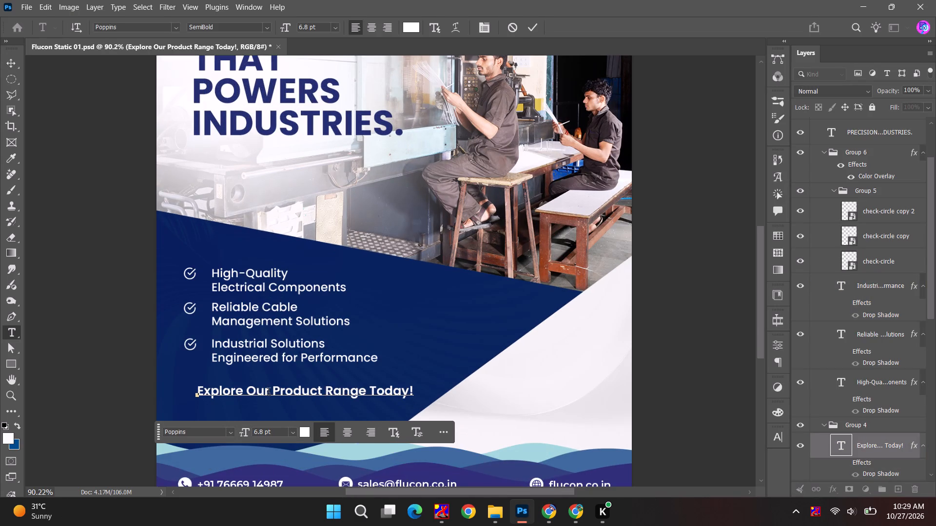
pyautogui.click(275, 393)
pyautogui.press('BackSpace')
pyautogui.press('Return')
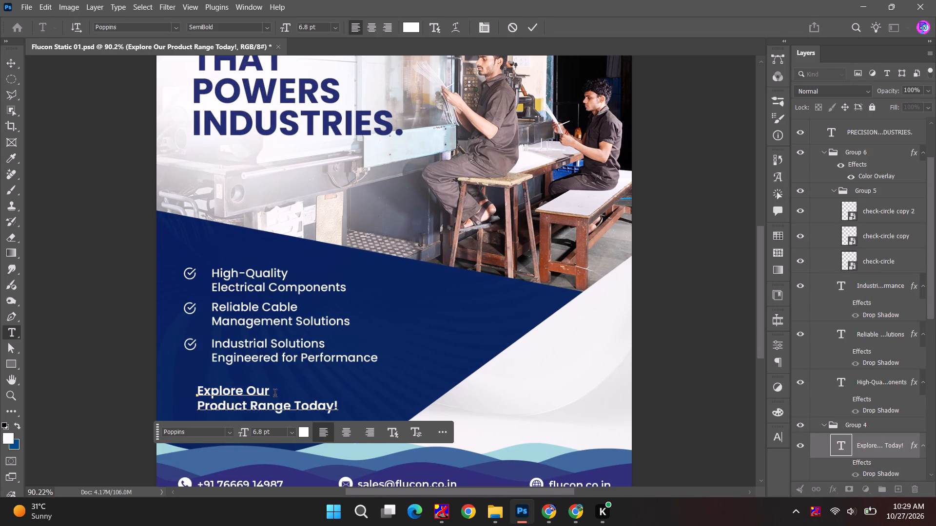
# Set the "Explore Our" line of the call-to-action text to Poppins Medium.
pyautogui.moveTo(271, 391); pyautogui.dragTo(145, 394)
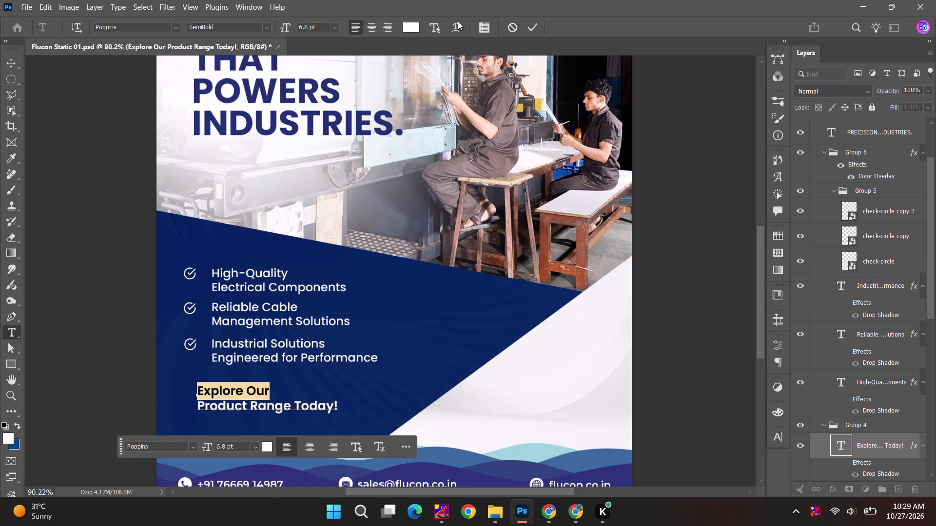
pyautogui.click(267, 26)
pyautogui.click(265, 166)
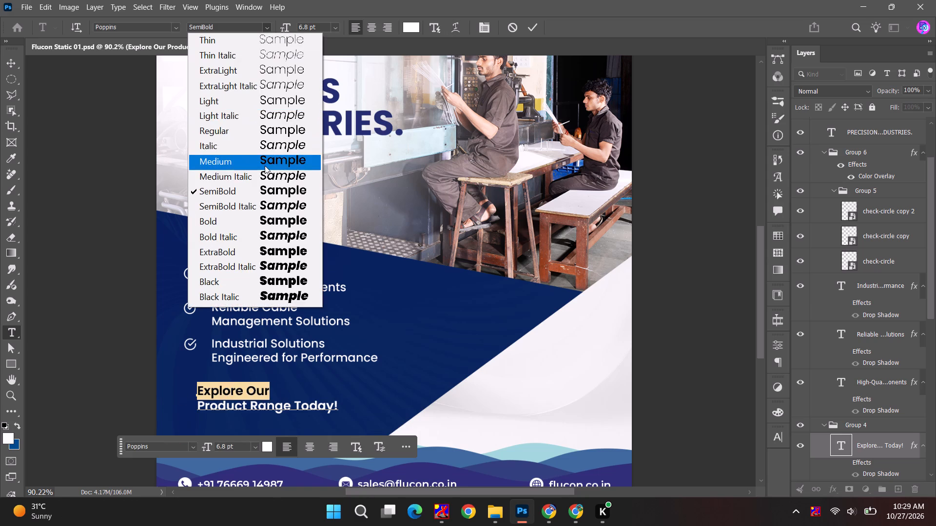
pyautogui.click(5, 62)
# Set the font size of the "Product Range Today!" line to 8 pt.
pyautogui.doubleClick(227, 410)
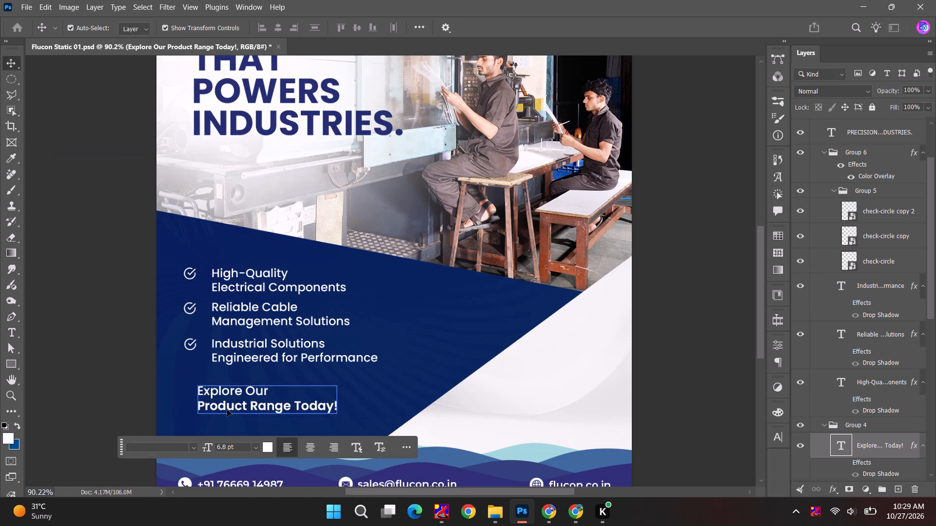
pyautogui.moveTo(195, 404); pyautogui.dragTo(403, 405)
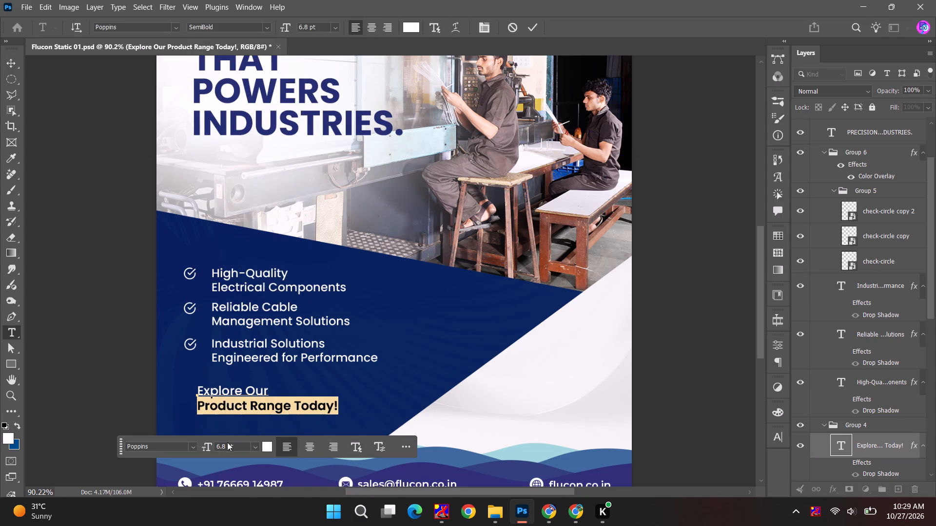
pyautogui.click(210, 448)
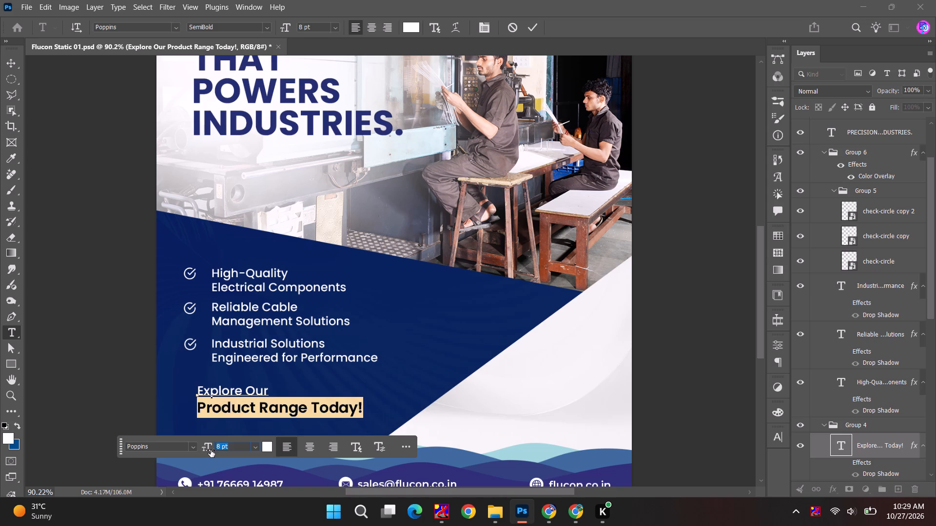
pyautogui.click(6, 61)
pyautogui.click(16, 198)
pyautogui.moveTo(230, 413); pyautogui.dragTo(230, 413)
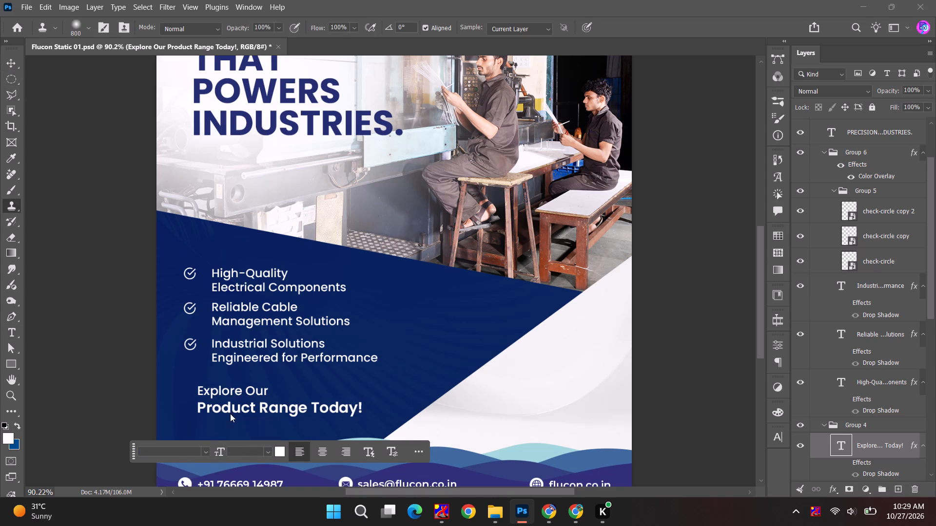
pyautogui.moveTo(230, 413); pyautogui.dragTo(241, 412)
pyautogui.click(471, 208)
# Move the two-line call-to-action slightly down and align its left edge with the feature list text.
pyautogui.click(6, 63)
pyautogui.moveTo(220, 395); pyautogui.dragTo(234, 395)
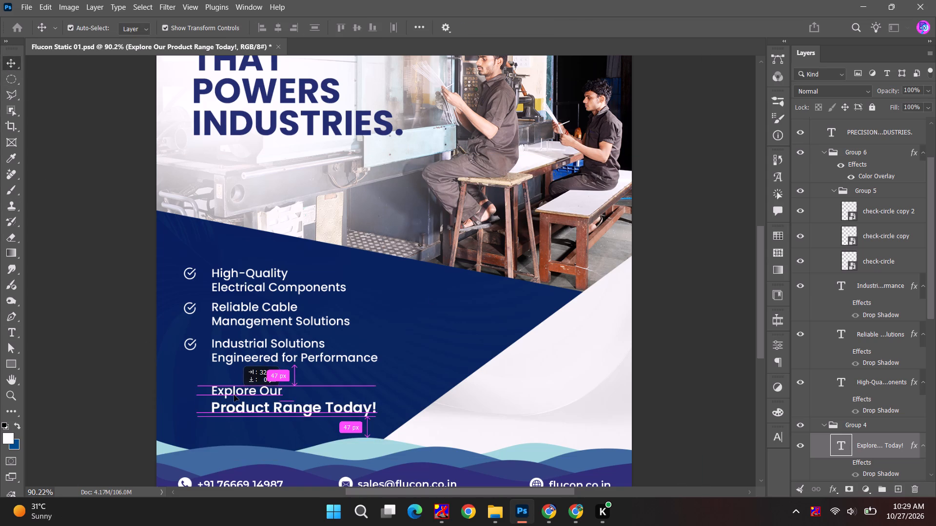
pyautogui.moveTo(234, 395); pyautogui.dragTo(224, 395)
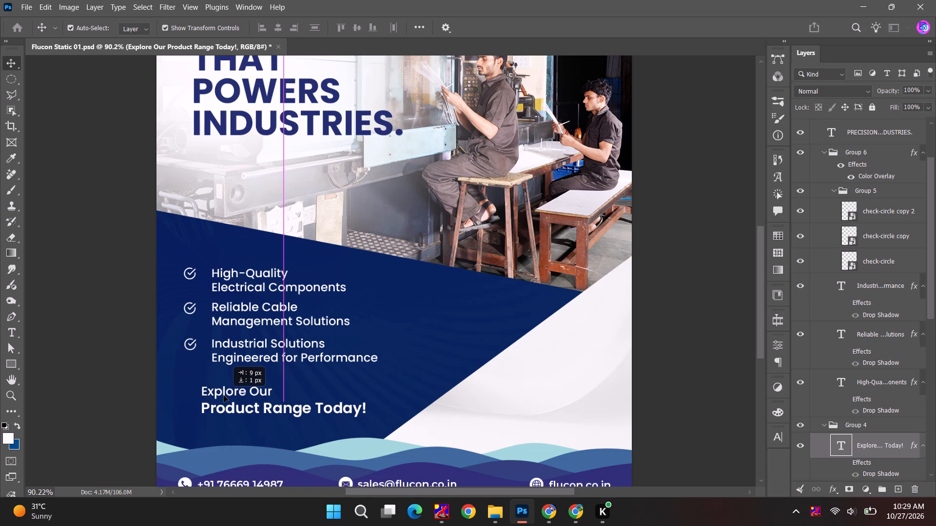
pyautogui.moveTo(224, 395); pyautogui.dragTo(208, 395)
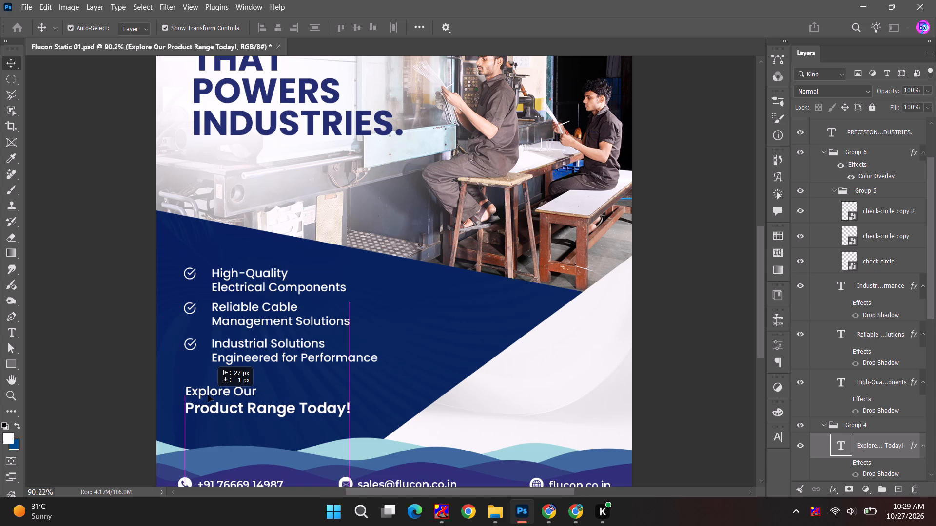
pyautogui.moveTo(208, 395); pyautogui.dragTo(246, 397)
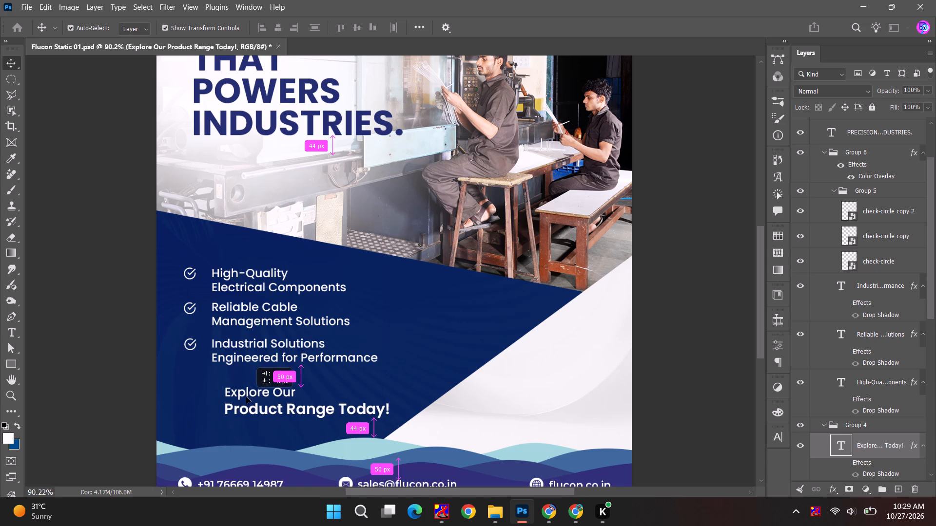
pyautogui.moveTo(246, 397); pyautogui.dragTo(234, 402)
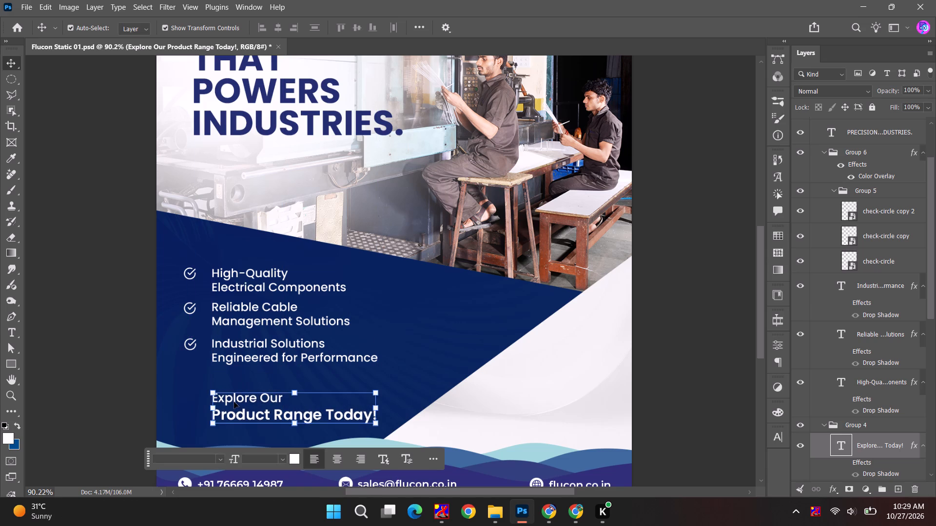
# Draw a horizontal line about 376 px long between the feature list and the call-to-action with the Line tool.
pyautogui.rightClick(11, 368)
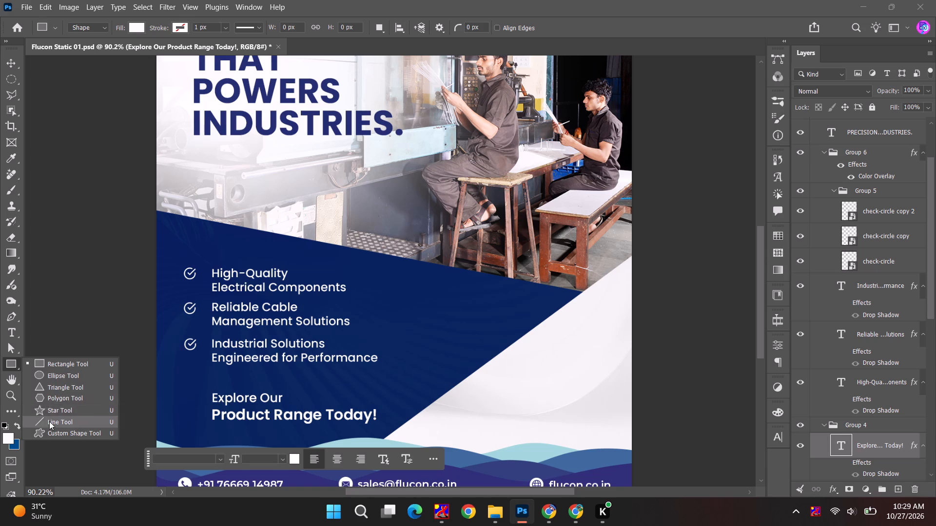
pyautogui.click(49, 421)
pyautogui.moveTo(212, 377); pyautogui.dragTo(374, 376)
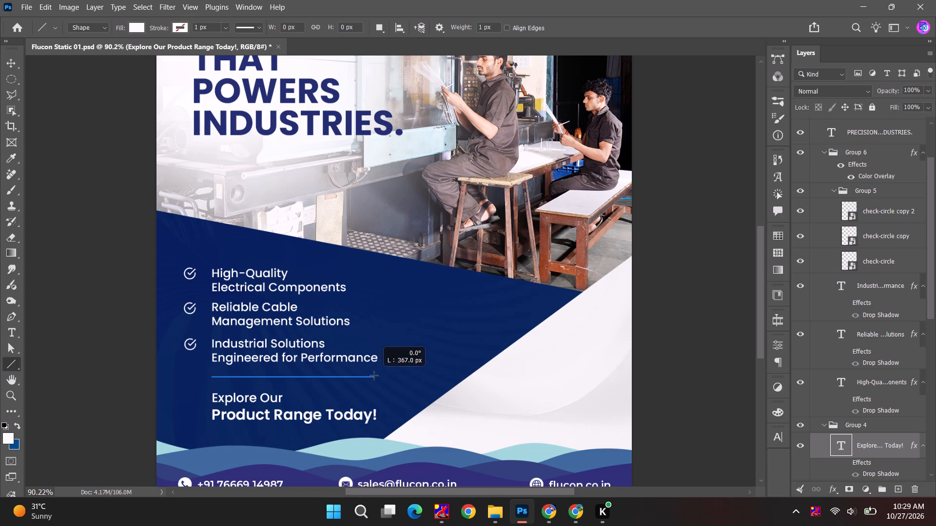
pyautogui.moveTo(374, 376); pyautogui.dragTo(377, 375)
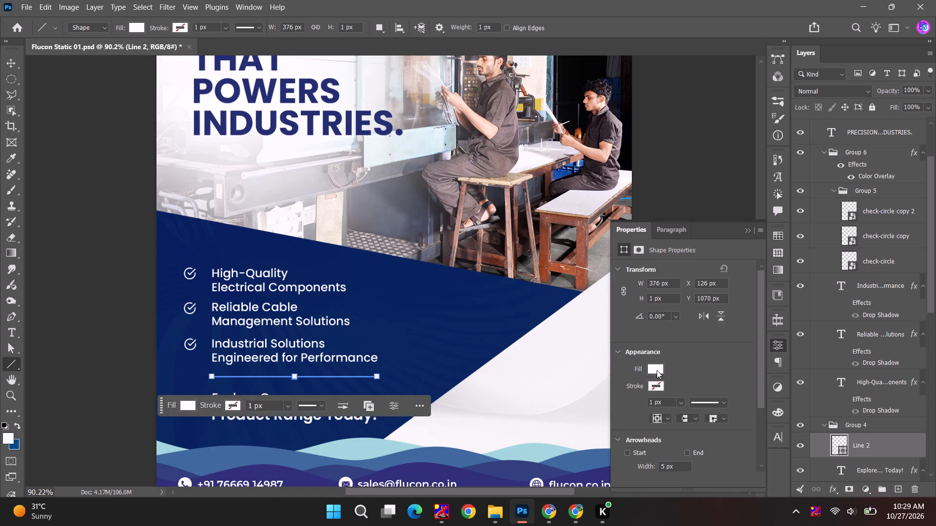
# Remove the line's fill and set its stroke colour to #a2d6db, sampled from the light teal footer wave.
pyautogui.click(657, 370)
pyautogui.click(630, 286)
pyautogui.click(668, 269)
pyautogui.click(657, 385)
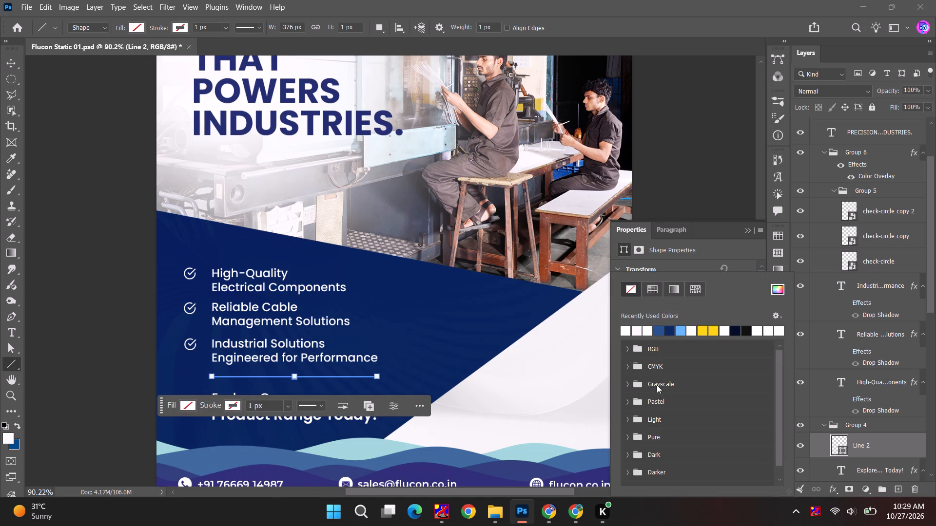
pyautogui.click(775, 289)
pyautogui.click(368, 448)
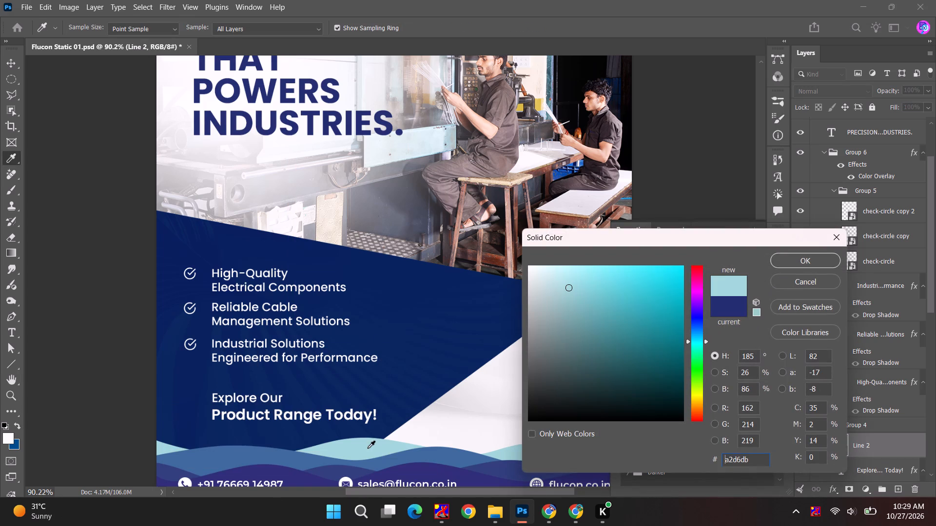
pyautogui.click(833, 260)
pyautogui.click(668, 264)
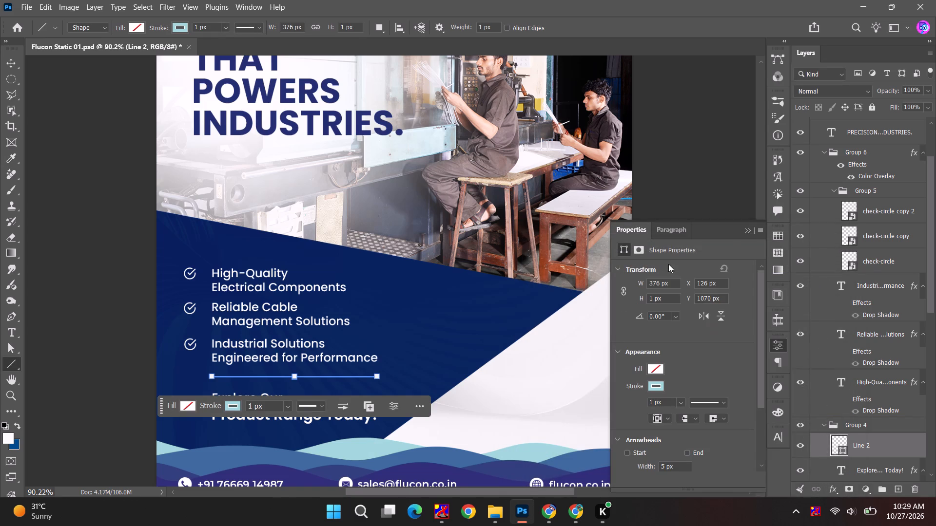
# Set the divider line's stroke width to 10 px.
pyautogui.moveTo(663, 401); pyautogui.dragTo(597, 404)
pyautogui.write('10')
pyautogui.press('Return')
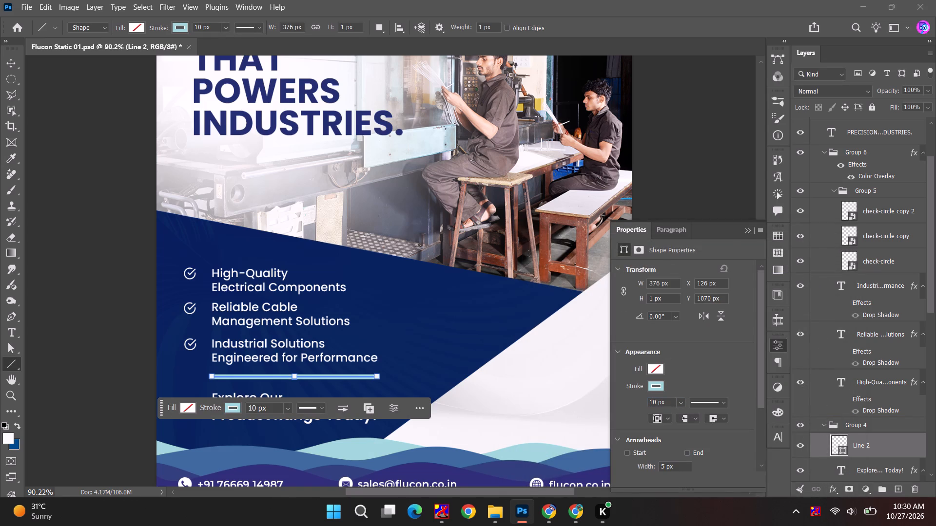
# Set the divider line's stroke width to 3 px and deselect it to check it on the poster.
pyautogui.moveTo(671, 404); pyautogui.dragTo(603, 403)
pyautogui.press('3')
pyautogui.press('Return')
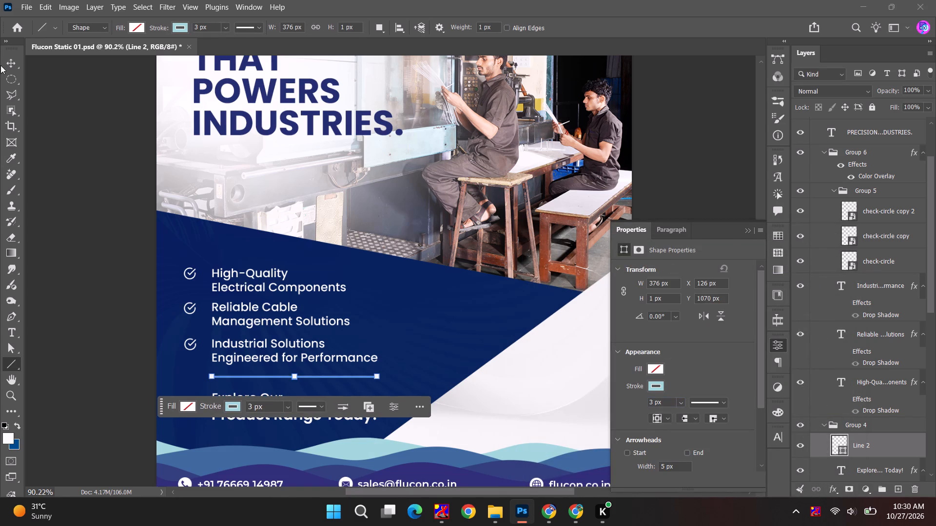
pyautogui.click(11, 66)
pyautogui.click(84, 140)
pyautogui.keyDown('alt'); pyautogui.scroll(-3, 108, 267); pyautogui.keyUp('alt')
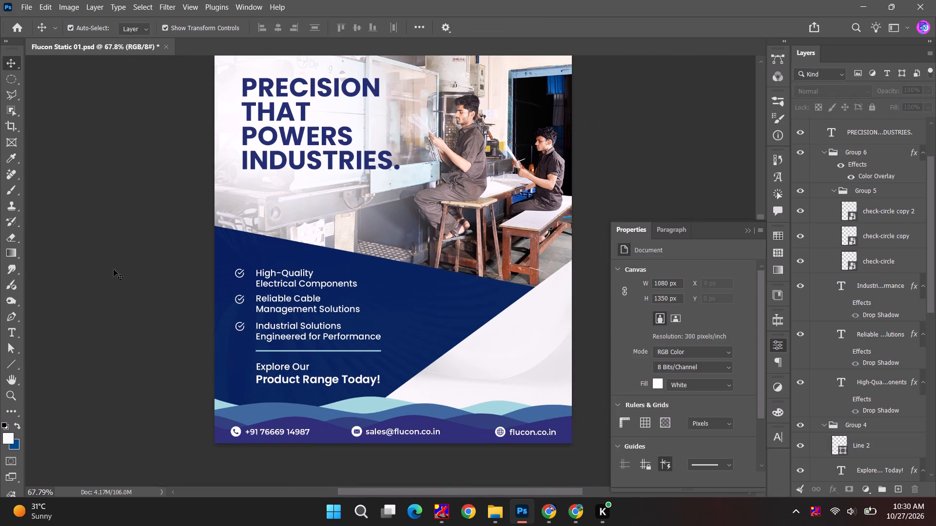
# Examine the "Explore Our Product Range Today!" text, the divider and the overall poster layout.
pyautogui.press('space')
pyautogui.moveTo(111, 262); pyautogui.dragTo(75, 264)
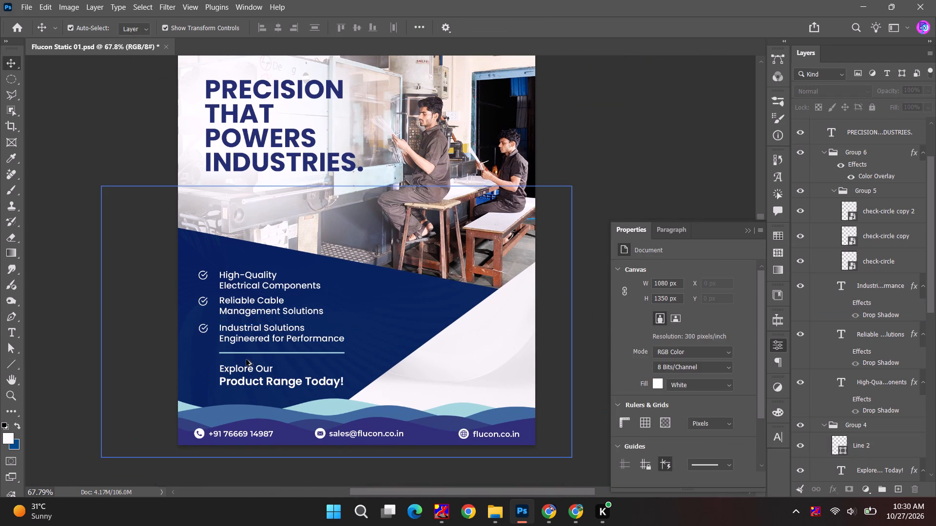
pyautogui.click(152, 359)
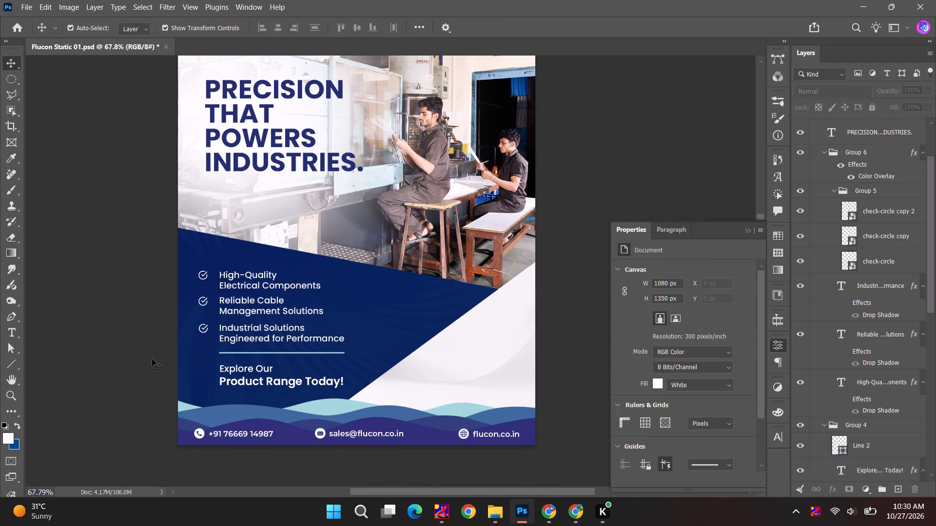
pyautogui.keyDown('alt'); pyautogui.scroll(4, 290, 398); pyautogui.keyUp('alt')
pyautogui.doubleClick(302, 378)
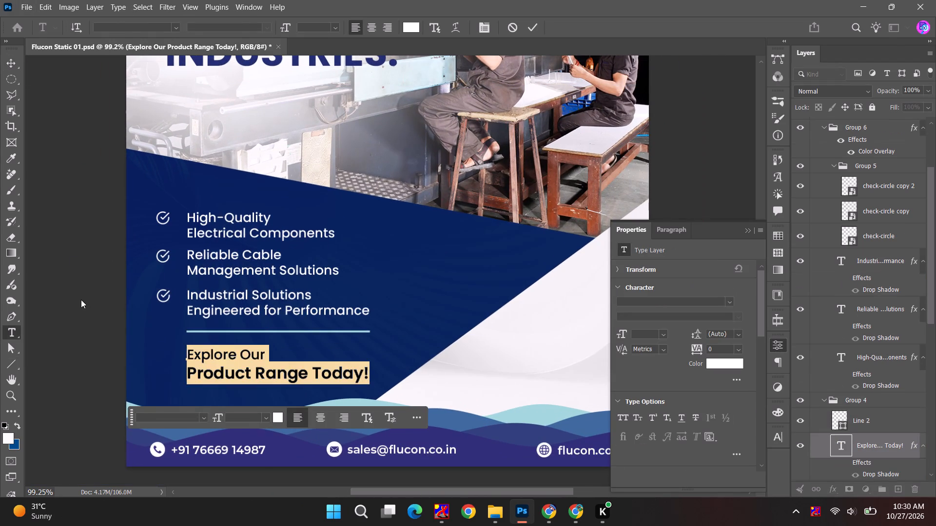
pyautogui.keyDown('alt'); pyautogui.scroll(-5, 81, 300); pyautogui.keyUp('alt')
pyautogui.click(11, 66)
pyautogui.click(94, 214)
pyautogui.keyDown('alt'); pyautogui.scroll(-3, 105, 278); pyautogui.keyUp('alt')
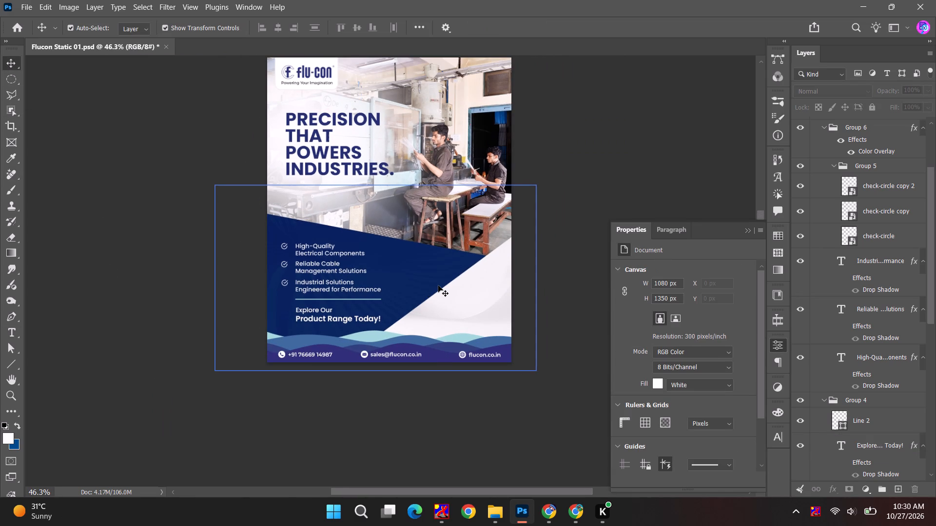
pyautogui.scroll(-1, 438, 285)
pyautogui.scroll(2, 438, 286)
pyautogui.click(199, 201)
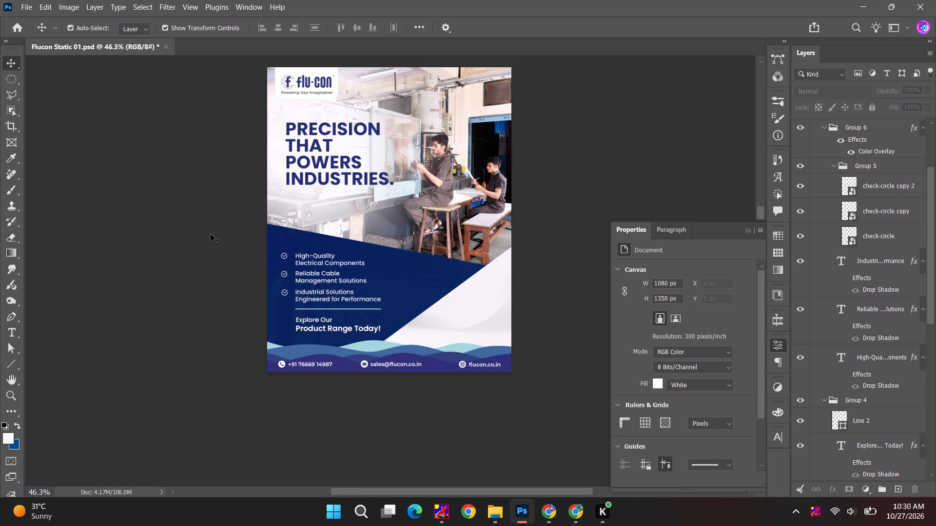
pyautogui.scroll(4, 423, 230)
pyautogui.click(47, 45)
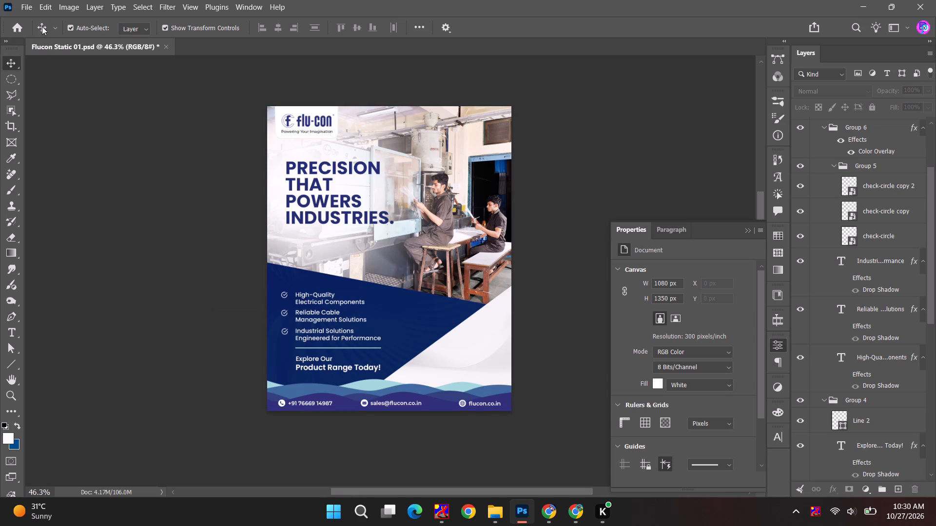
pyautogui.click(19, 3)
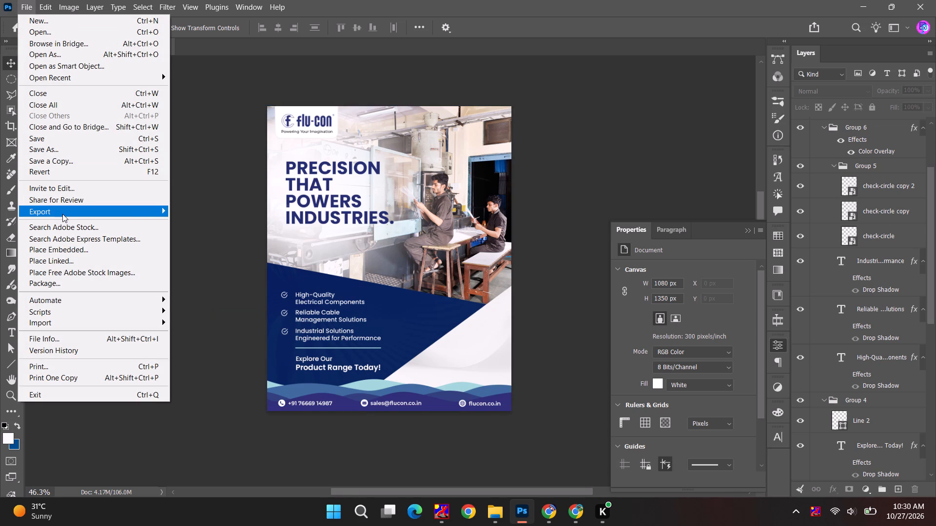
pyautogui.click(586, 148)
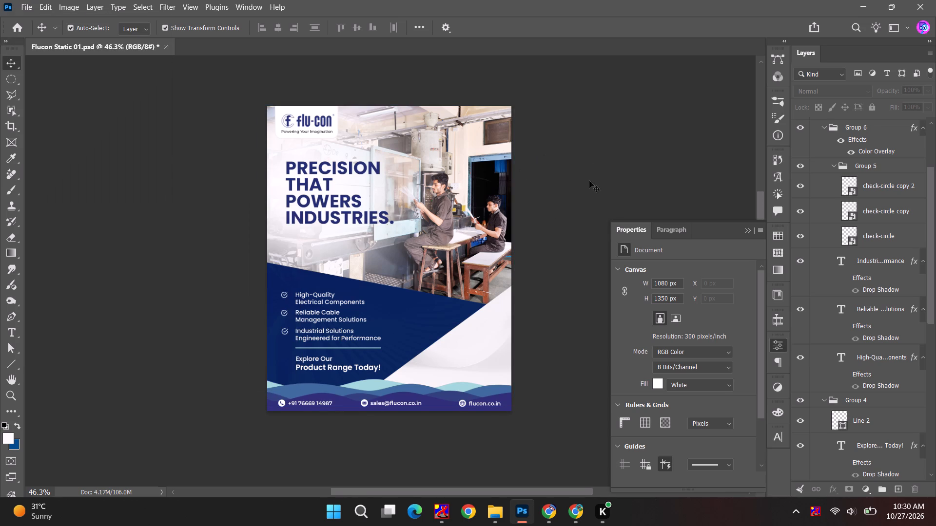
pyautogui.click(750, 229)
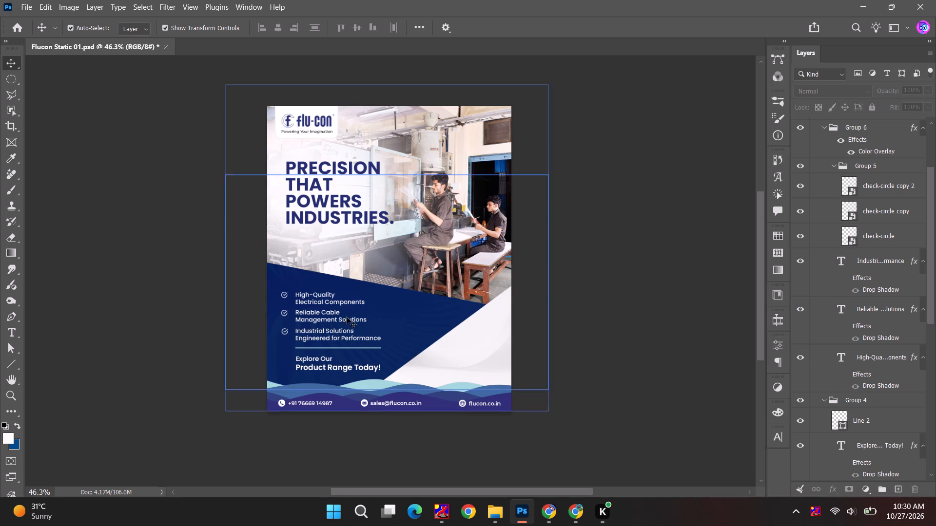
# Select the three feature texts and set the foreground colour to light blue #68e2fc.
pyautogui.keyDown('alt'); pyautogui.scroll(11, 302, 316); pyautogui.keyUp('alt')
pyautogui.click(320, 272)
pyautogui.keyDown('shift'); pyautogui.click(334, 319); pyautogui.keyUp('shift')
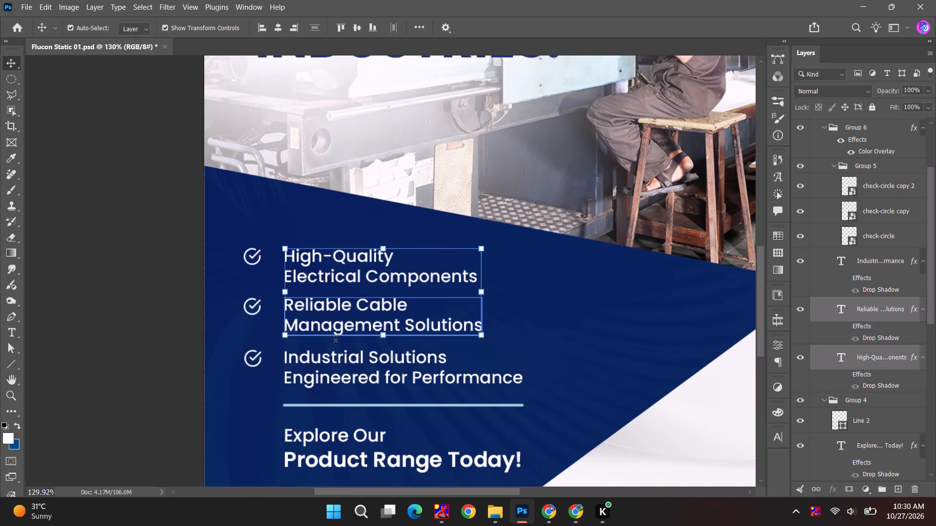
pyautogui.keyDown('shift'); pyautogui.click(335, 365); pyautogui.keyUp('shift')
pyautogui.keyDown('alt'); pyautogui.scroll(-9, 334, 374); pyautogui.keyUp('alt')
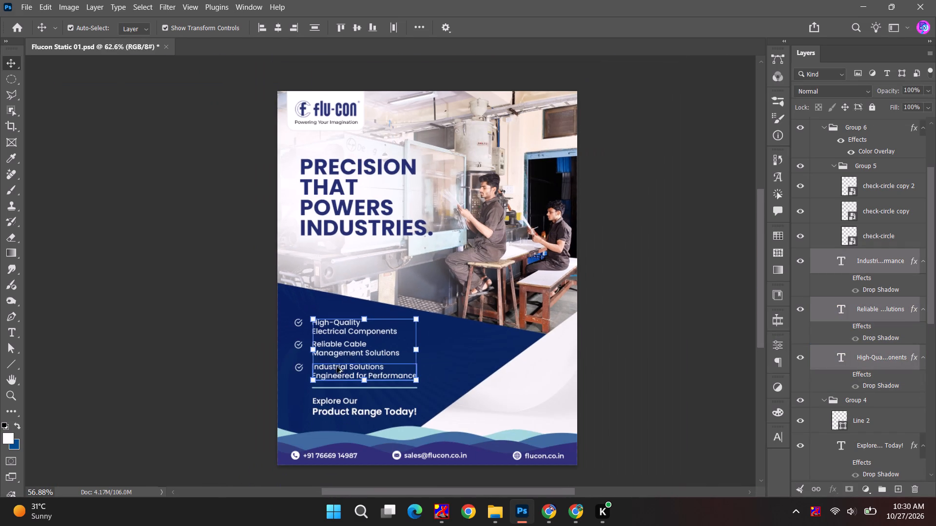
pyautogui.doubleClick(10, 438)
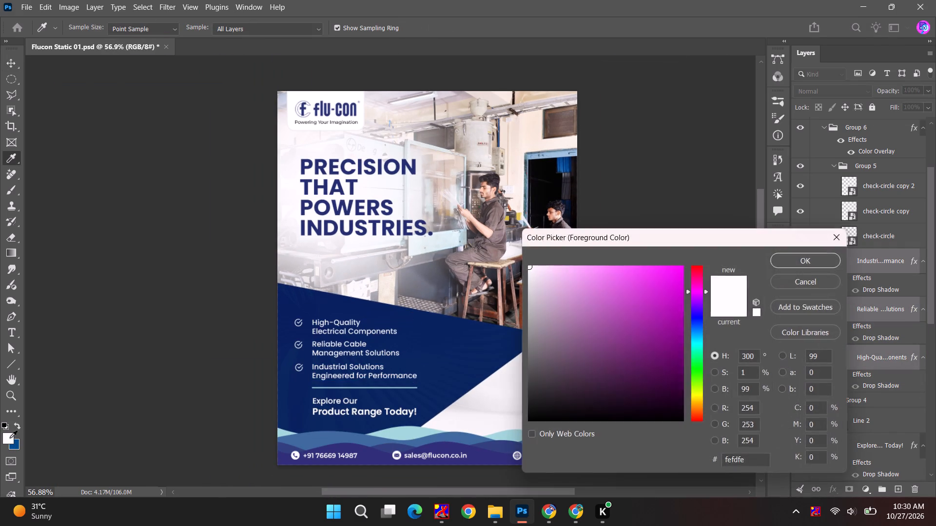
pyautogui.click(695, 338)
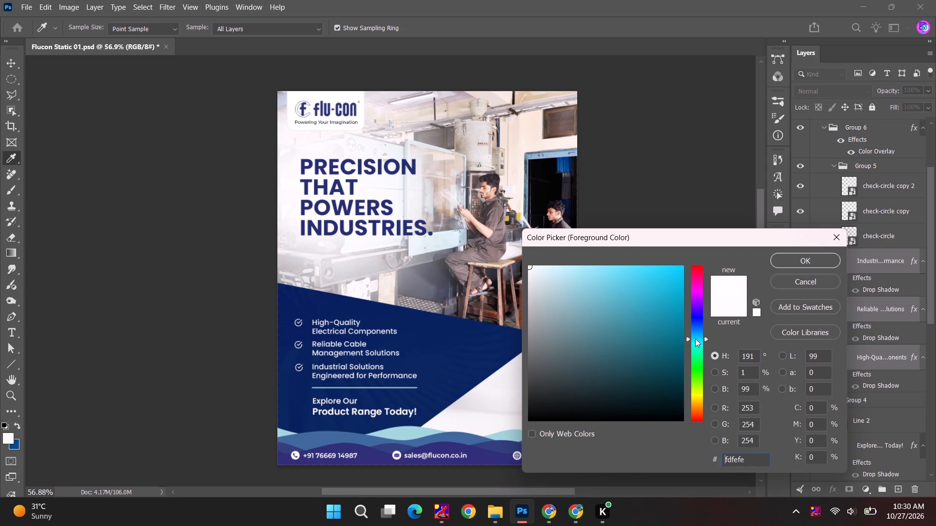
pyautogui.moveTo(627, 298); pyautogui.dragTo(620, 267)
pyautogui.click(803, 264)
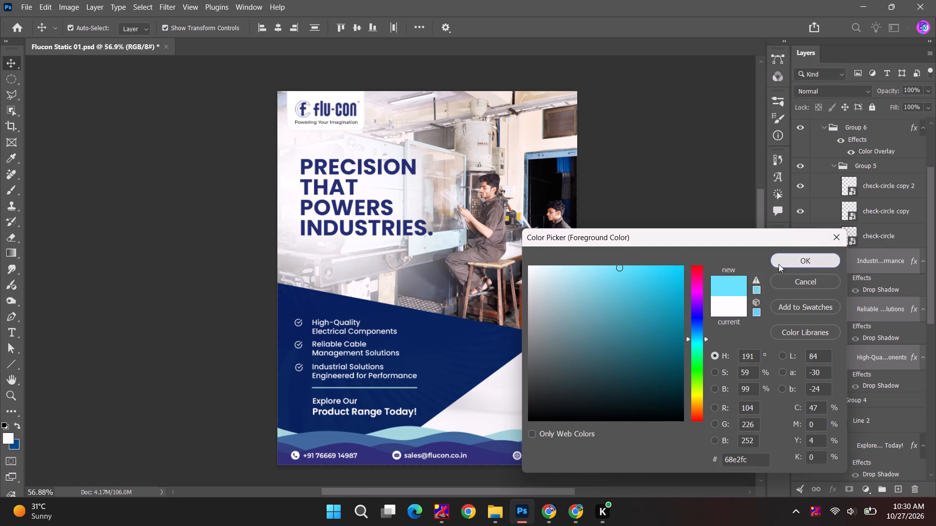
pyautogui.click(660, 255)
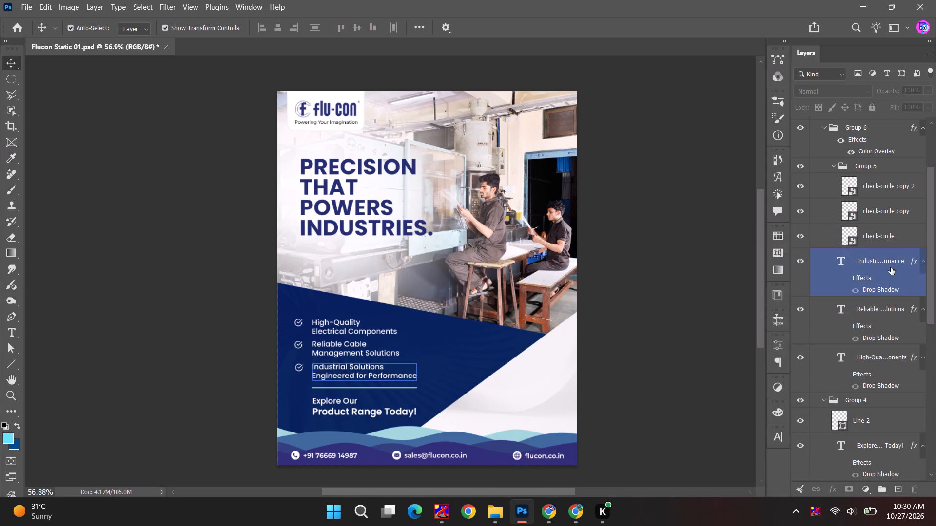
# Move the three feature text layers out of Group 6 so they sit directly above it in the layer stack.
pyautogui.click(891, 267)
pyautogui.keyDown('shift'); pyautogui.click(864, 360); pyautogui.keyUp('shift')
pyautogui.moveTo(882, 260); pyautogui.dragTo(858, 131)
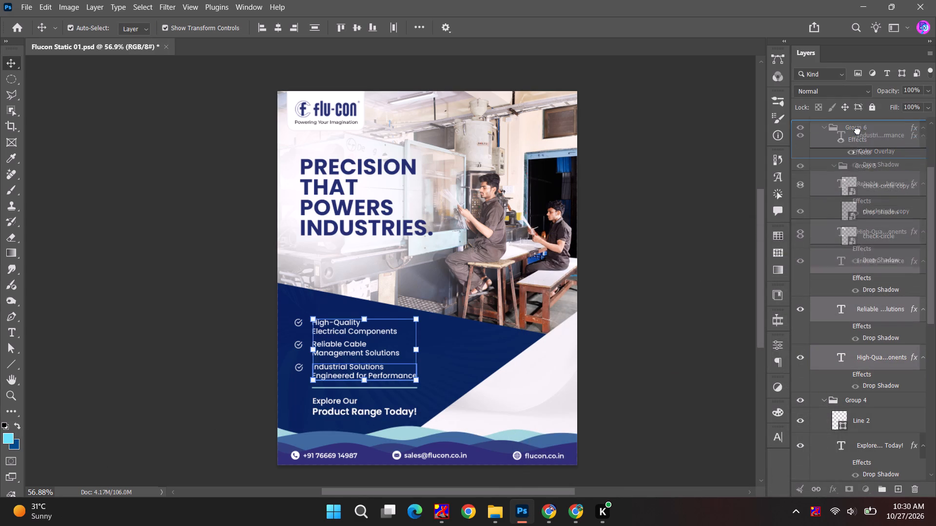
pyautogui.moveTo(858, 131); pyautogui.dragTo(858, 119)
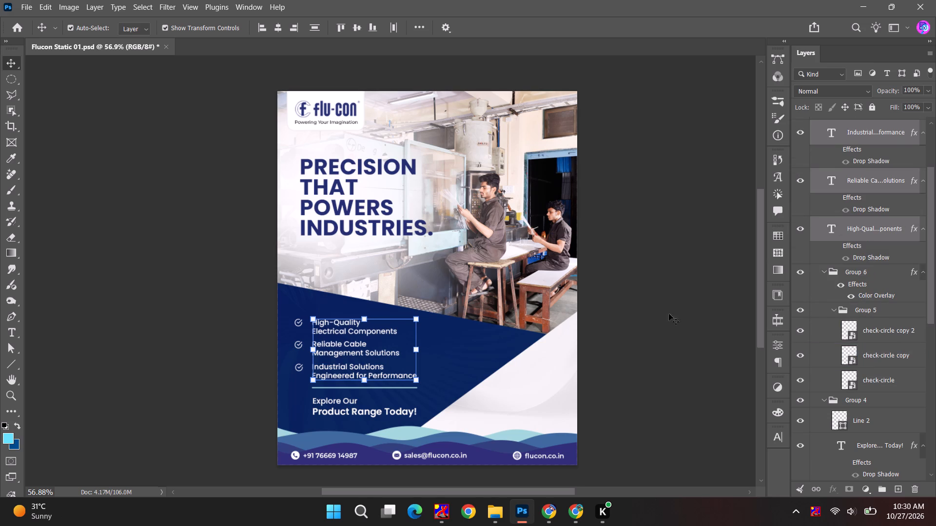
# Set the text colour of the three feature texts to bright cyan #26ebfe.
pyautogui.scroll(2, 853, 260)
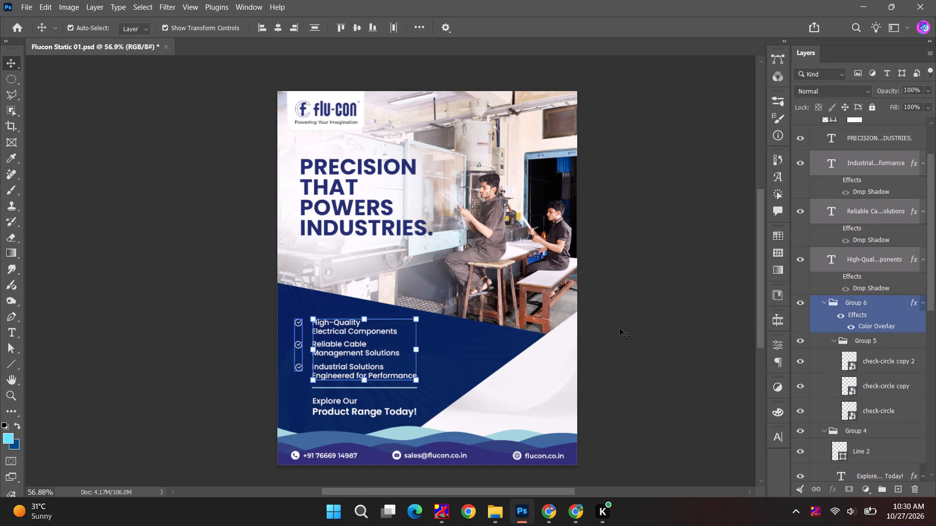
pyautogui.click(776, 433)
pyautogui.click(756, 437)
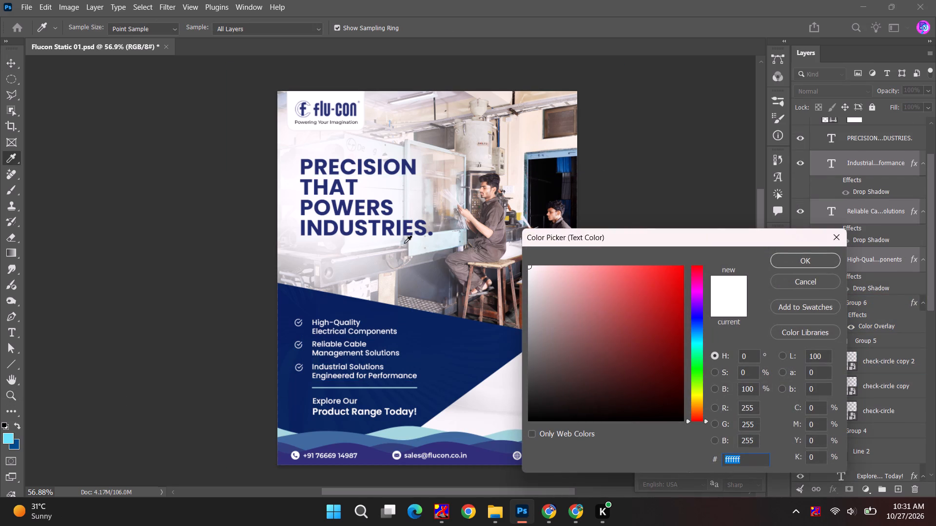
pyautogui.click(697, 344)
pyautogui.moveTo(646, 311); pyautogui.dragTo(664, 278)
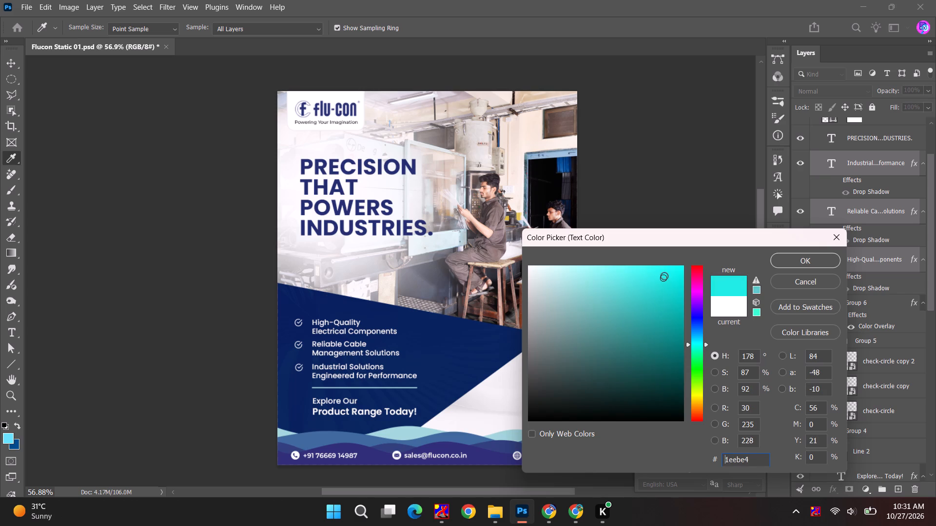
pyautogui.click(637, 276)
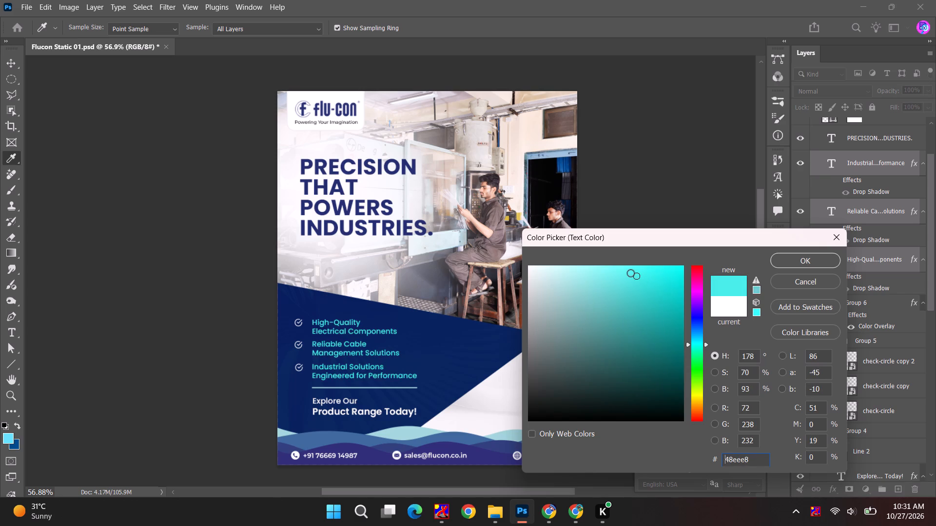
pyautogui.click(404, 436)
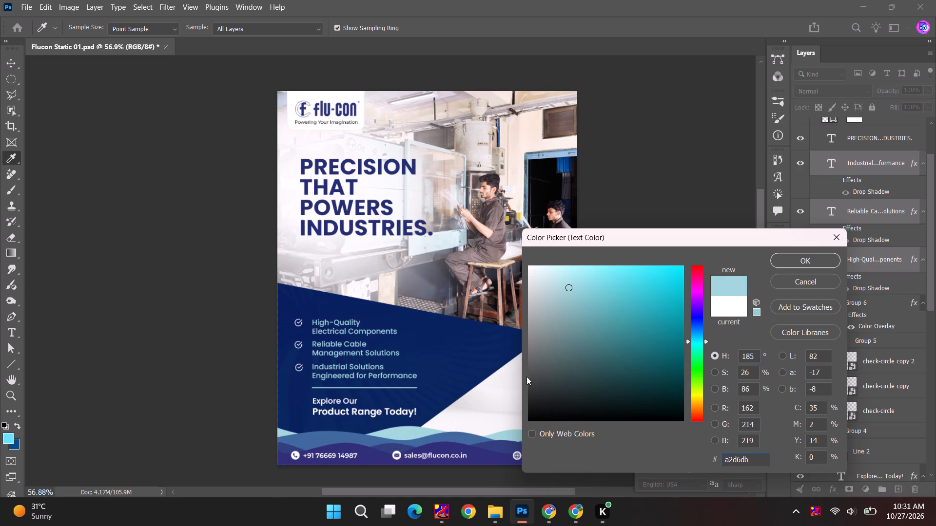
pyautogui.moveTo(613, 282); pyautogui.dragTo(610, 267)
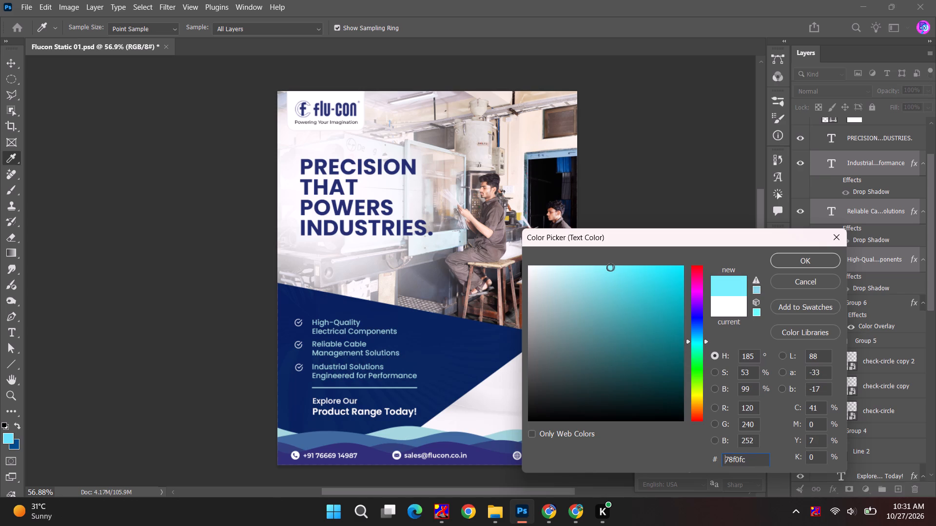
pyautogui.click(703, 344)
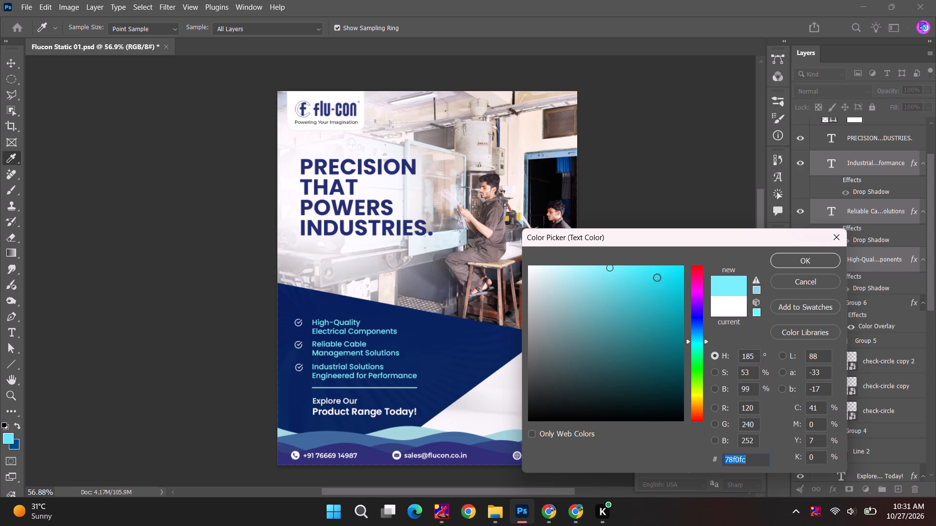
pyautogui.moveTo(657, 275); pyautogui.dragTo(661, 266)
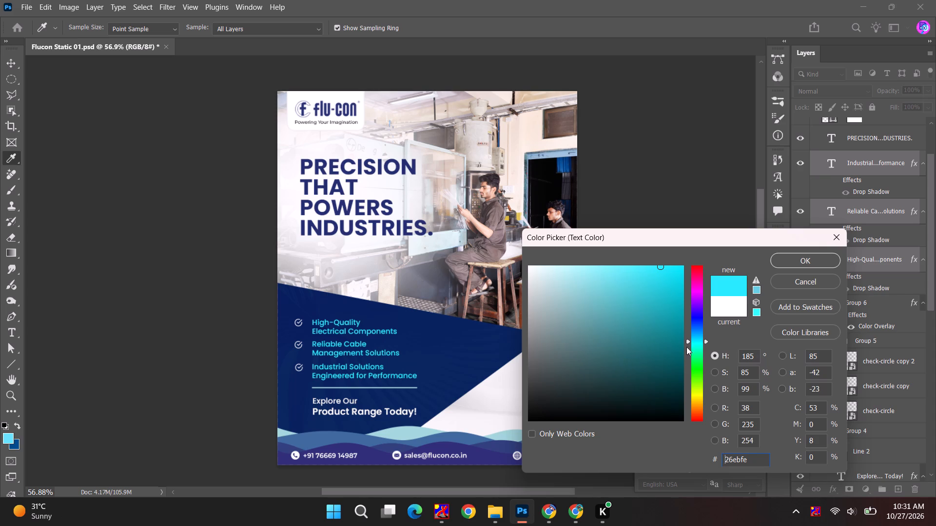
pyautogui.click(798, 256)
# Nudge the three cyan feature texts up by 12 px and deselect them.
pyautogui.keyDown('alt'); pyautogui.scroll(9, 280, 353); pyautogui.keyUp('alt')
pyautogui.hotkey('shift', 'Up')
pyautogui.hotkey('shift', 'Up')
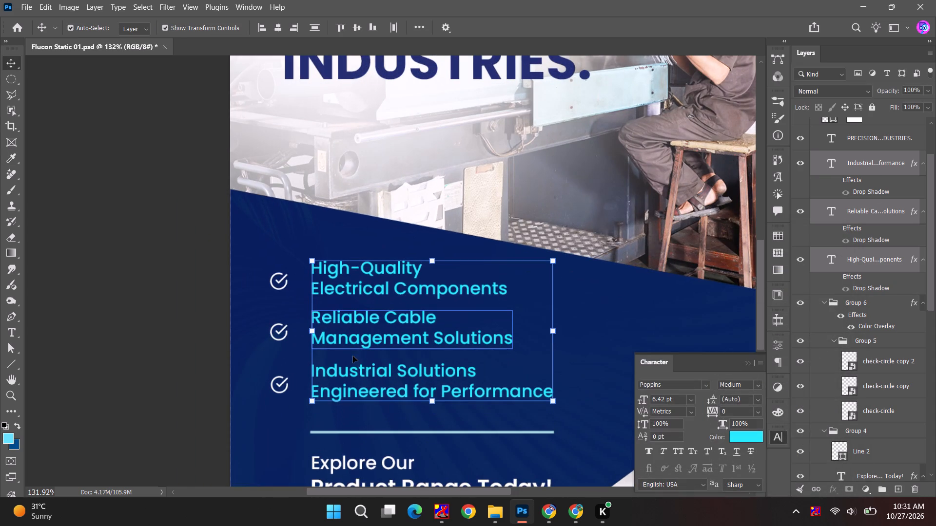
pyautogui.hotkey('shift', 'Down')
pyautogui.press('Up')
pyautogui.press('Up')
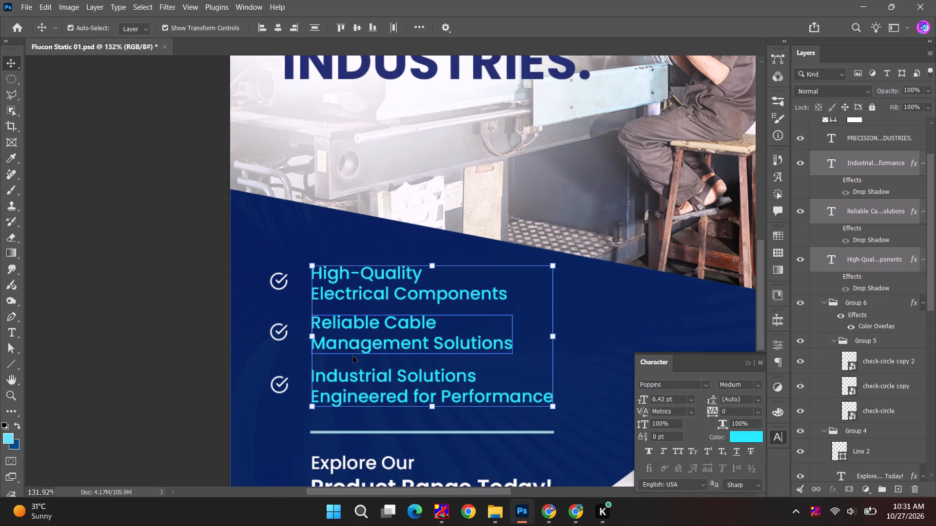
pyautogui.click(185, 259)
# Move the three check-circle icons about 19 px right and 12 px up, aligned in a column beside each feature's first line.
pyautogui.keyDown('alt'); pyautogui.scroll(4, 284, 282); pyautogui.keyUp('alt')
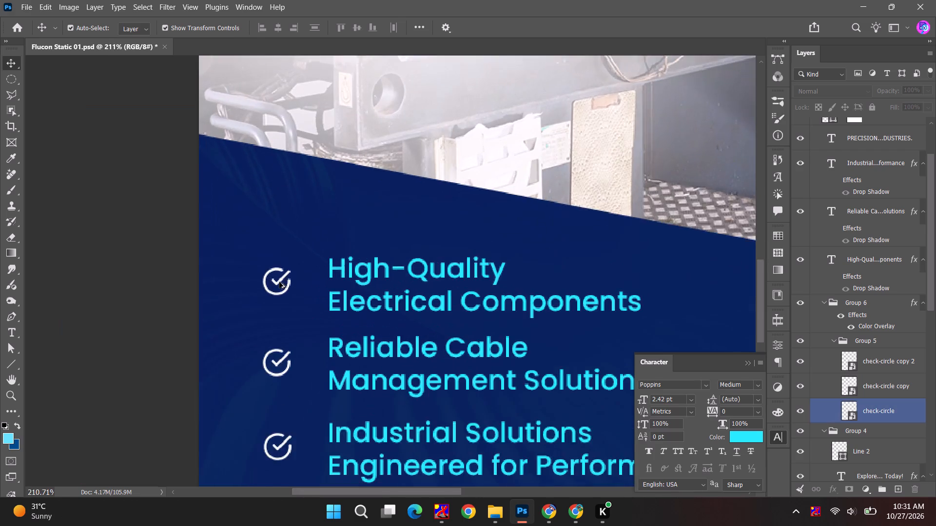
pyautogui.keyDown('alt'); pyautogui.scroll(4, 279, 282); pyautogui.keyUp('alt')
pyautogui.moveTo(277, 285); pyautogui.dragTo(304, 269)
pyautogui.moveTo(282, 387); pyautogui.dragTo(310, 368)
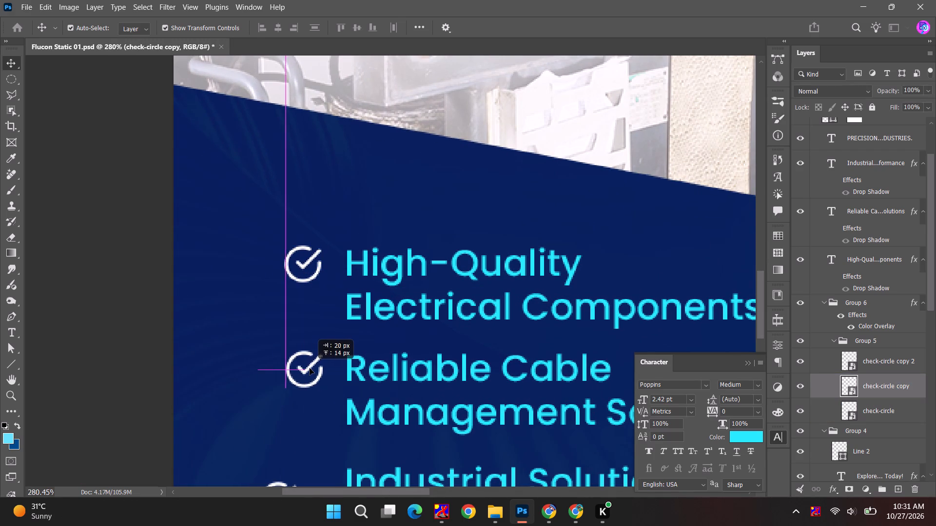
pyautogui.moveTo(310, 368); pyautogui.dragTo(308, 368)
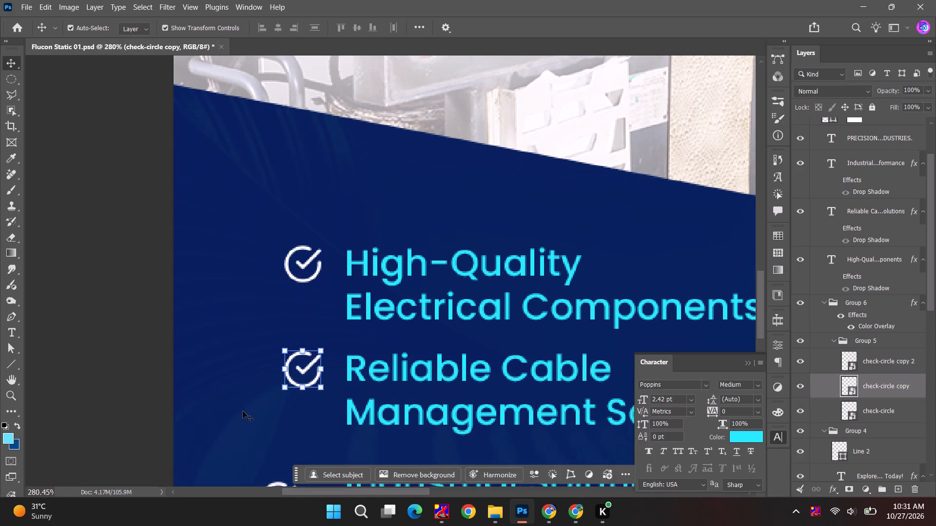
pyautogui.press('space')
pyautogui.press('space')
pyautogui.press('space')
pyautogui.moveTo(236, 424); pyautogui.dragTo(208, 293)
pyautogui.moveTo(248, 371); pyautogui.dragTo(279, 350)
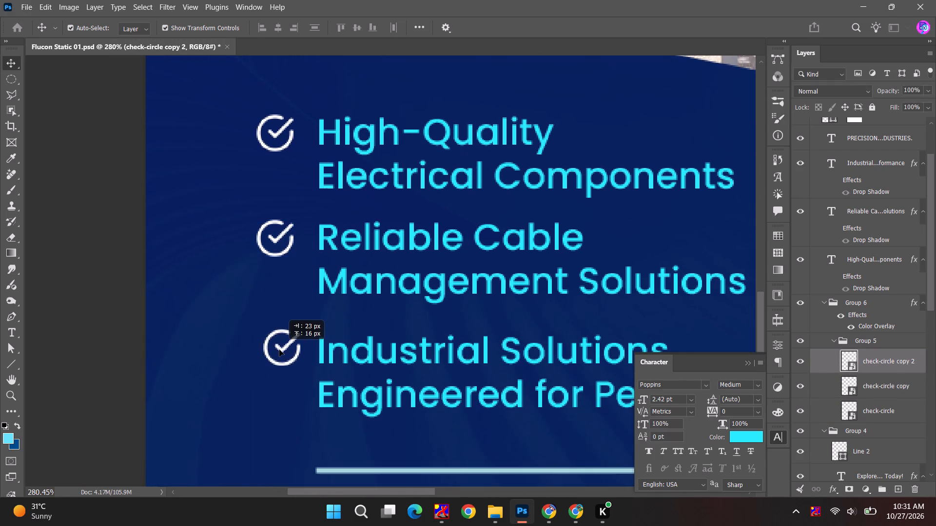
pyautogui.moveTo(279, 350); pyautogui.dragTo(274, 353)
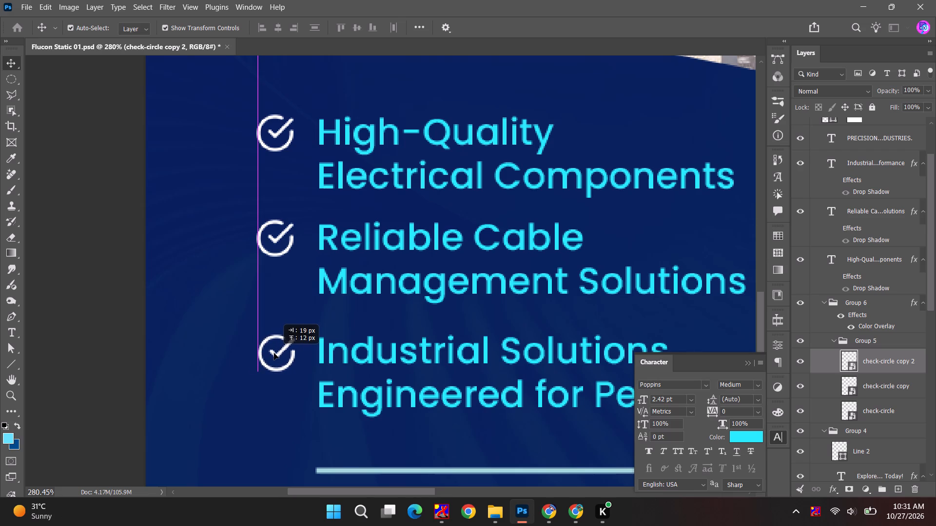
pyautogui.moveTo(274, 353); pyautogui.dragTo(273, 354)
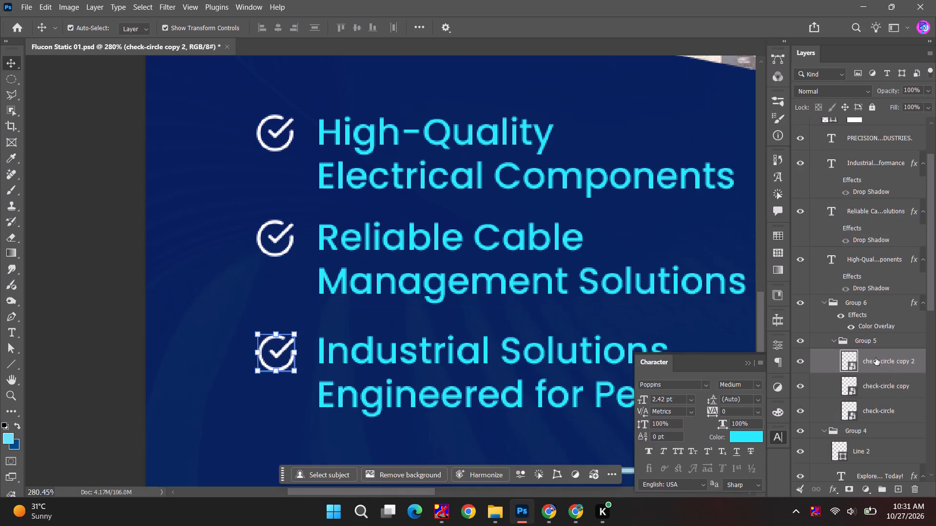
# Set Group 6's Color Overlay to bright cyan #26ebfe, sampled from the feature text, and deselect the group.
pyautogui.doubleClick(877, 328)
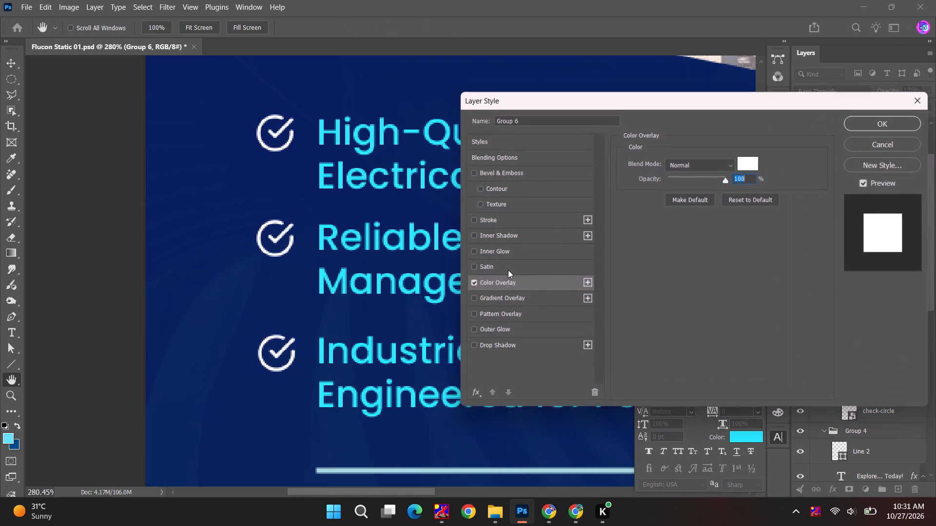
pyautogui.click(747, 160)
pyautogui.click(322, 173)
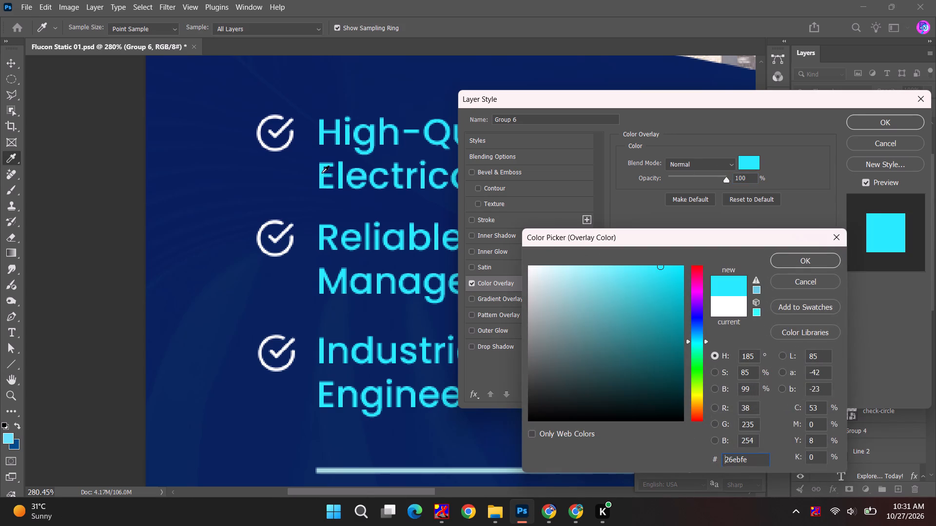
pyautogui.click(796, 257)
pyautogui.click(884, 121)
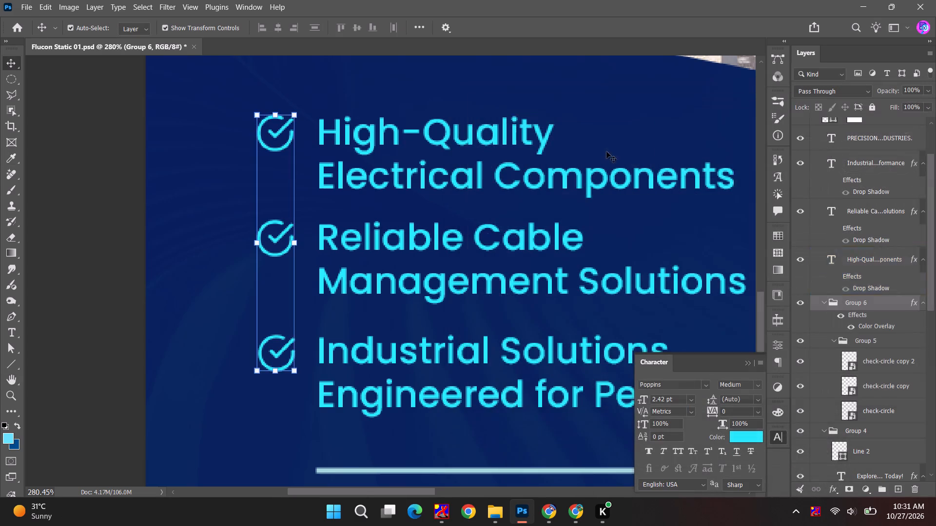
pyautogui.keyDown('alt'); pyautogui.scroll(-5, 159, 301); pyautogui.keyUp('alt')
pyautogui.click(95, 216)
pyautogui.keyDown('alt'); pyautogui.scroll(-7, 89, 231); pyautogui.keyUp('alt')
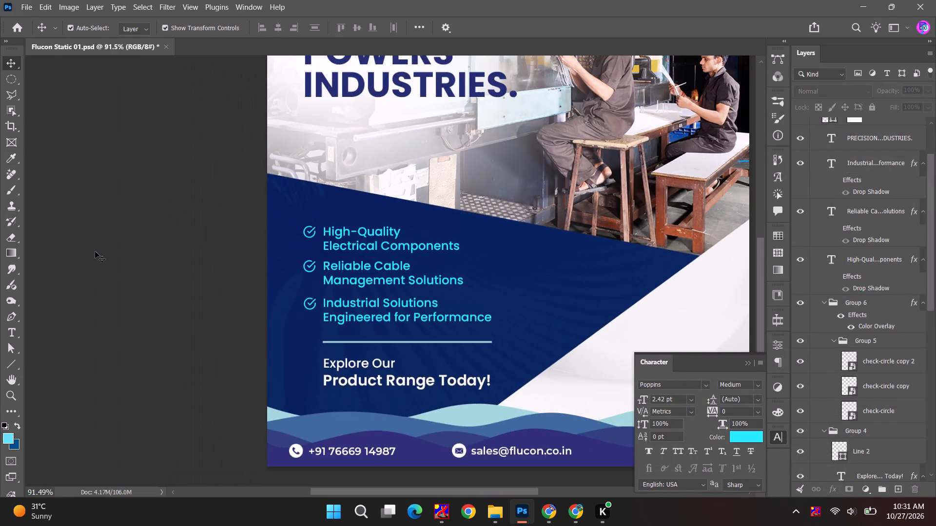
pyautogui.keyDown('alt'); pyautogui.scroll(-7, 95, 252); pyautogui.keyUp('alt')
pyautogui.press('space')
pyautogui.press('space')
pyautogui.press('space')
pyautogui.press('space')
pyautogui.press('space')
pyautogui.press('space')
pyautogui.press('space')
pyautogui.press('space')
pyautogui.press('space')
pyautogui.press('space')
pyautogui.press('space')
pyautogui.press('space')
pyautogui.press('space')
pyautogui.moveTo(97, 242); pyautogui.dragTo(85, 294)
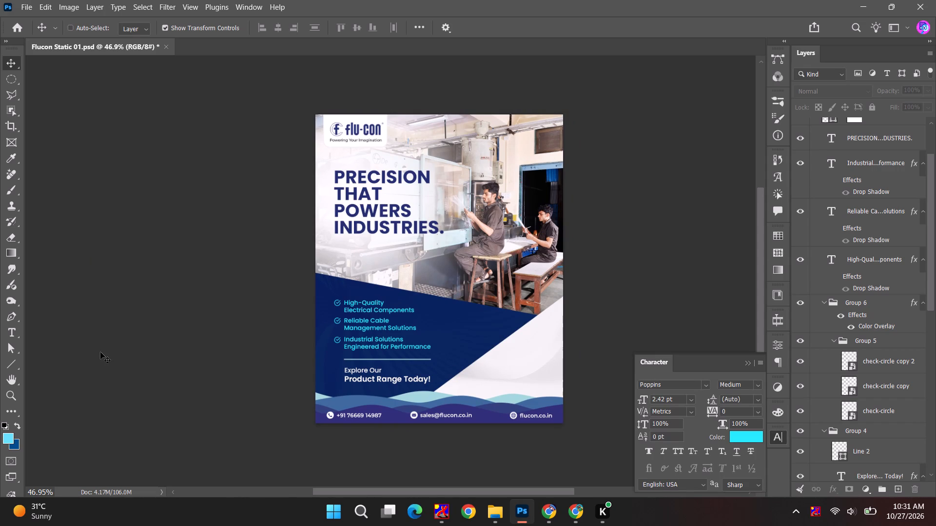
# Undo the check icons' cyan overlay and moves, and the feature texts' upward nudge and cyan colour.
pyautogui.hotkey('ctrl', 'z')
pyautogui.hotkey('ctrl', 'z')
pyautogui.hotkey('ctrl', 'z')
pyautogui.hotkey('ctrl', 'z')
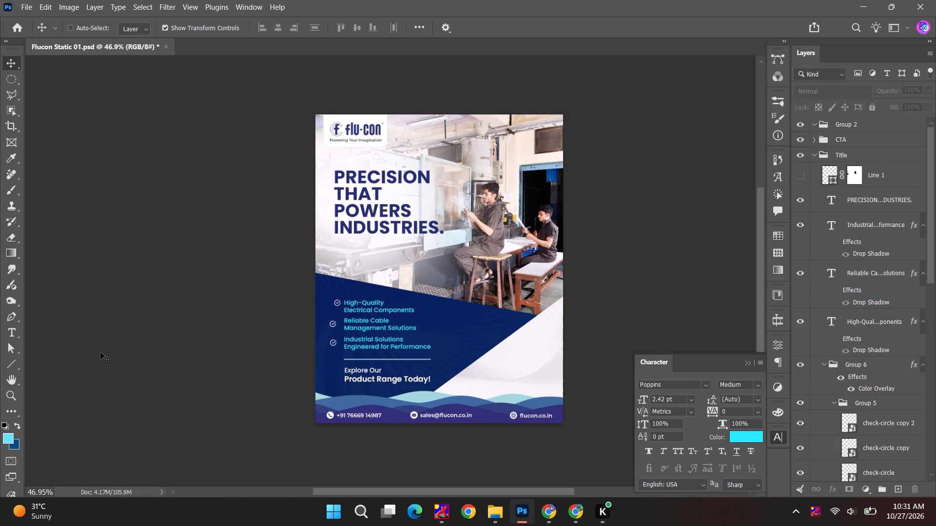
pyautogui.hotkey('ctrl', 'z')
pyautogui.hotkey('ctrl', 'z')
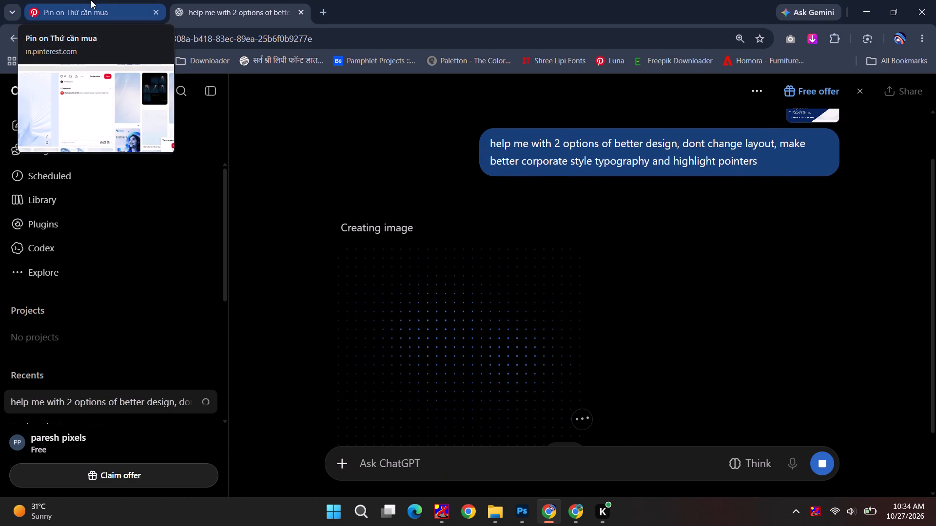
# Browse the related pins on the open Pinterest pin page for background and social post design references.
pyautogui.click(91, 0)
pyautogui.scroll(-4, 495, 346)
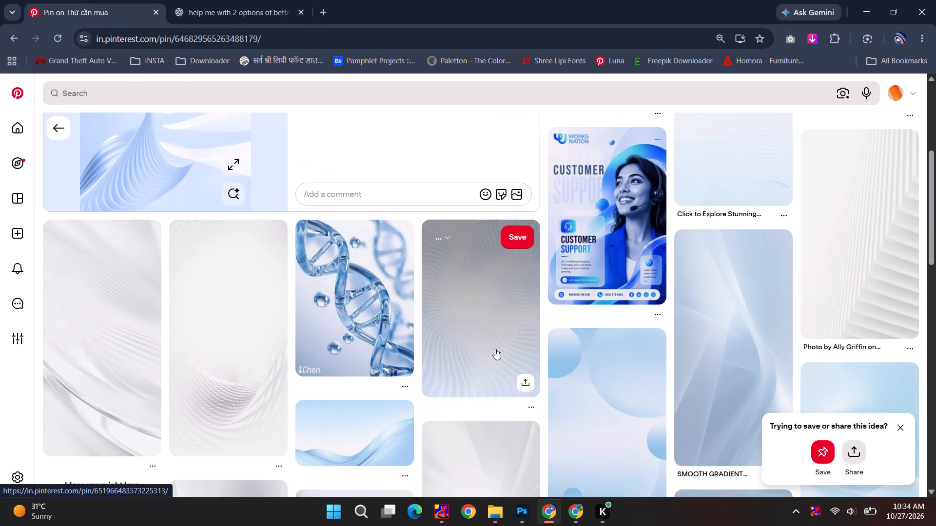
pyautogui.scroll(-7, 492, 342)
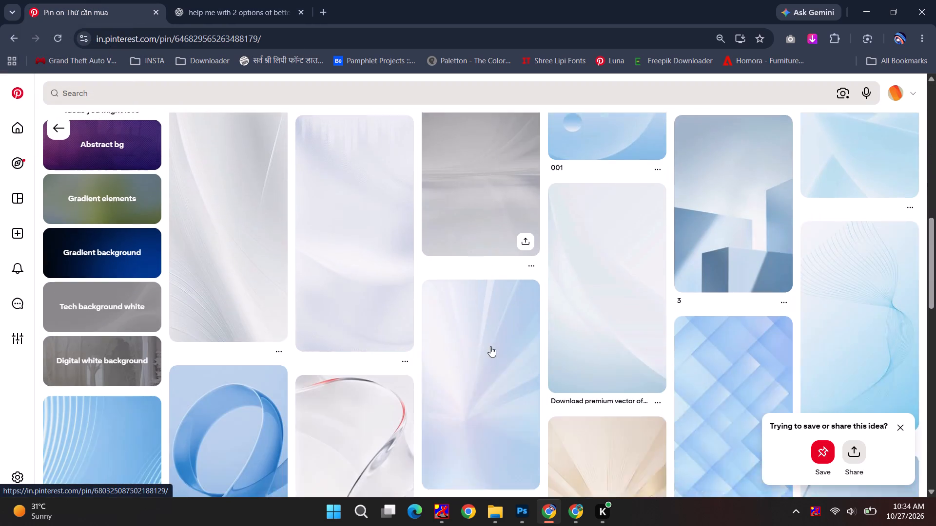
pyautogui.scroll(-10, 490, 347)
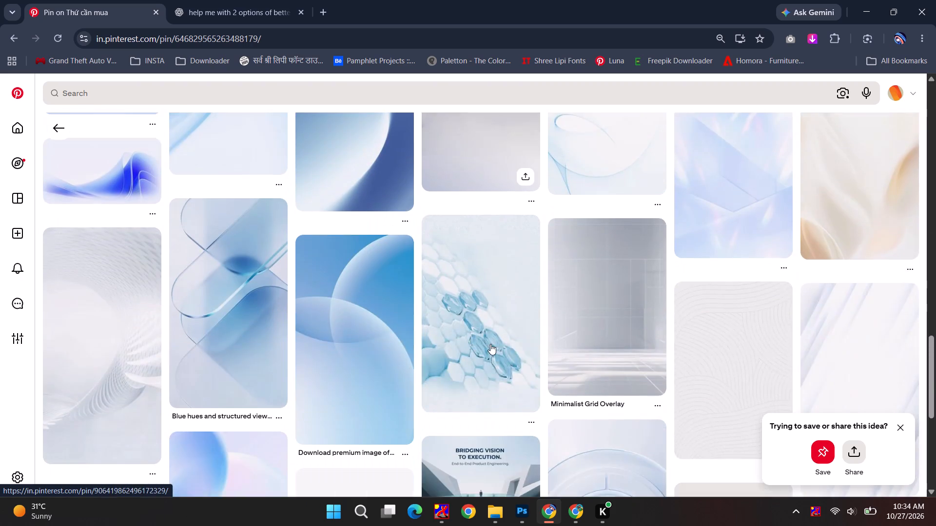
pyautogui.scroll(-4, 490, 344)
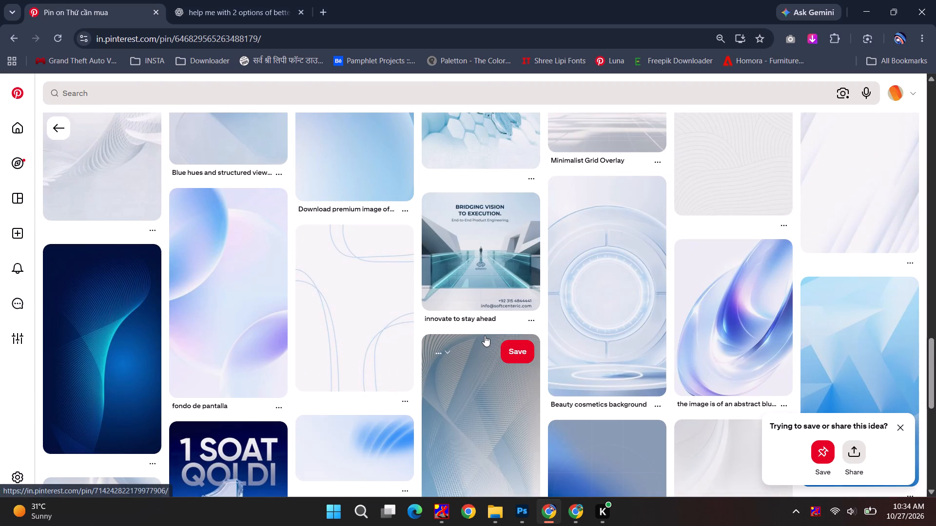
pyautogui.scroll(-9, 485, 336)
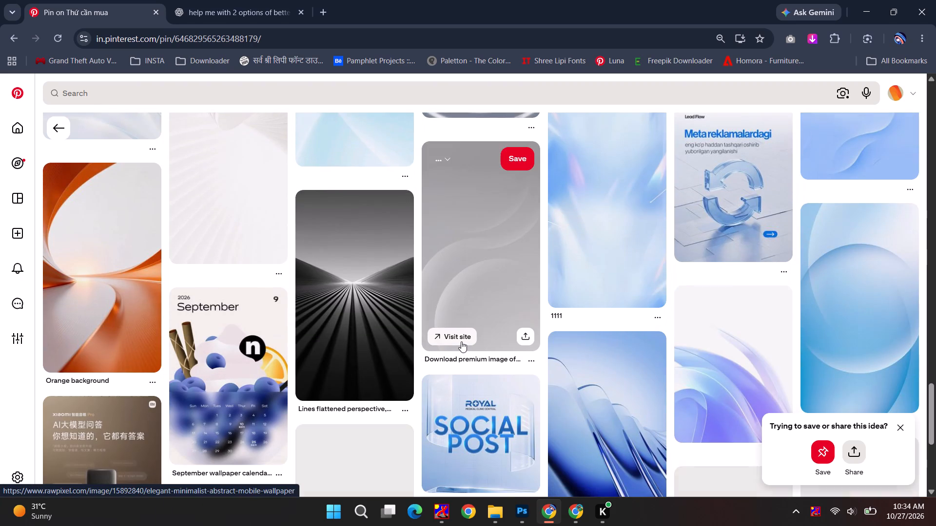
pyautogui.scroll(-2, 461, 341)
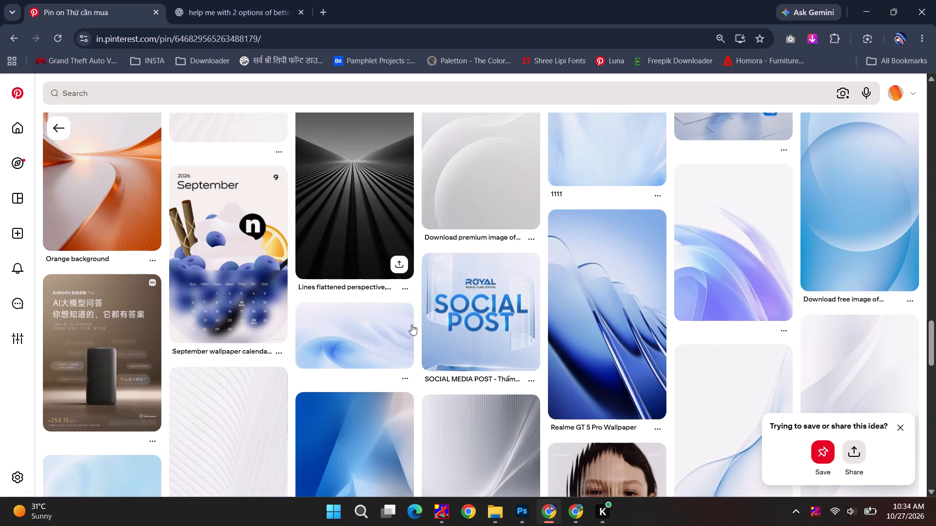
# In Photoshop, draw an unfilled rectangle with a 3 px light-blue stroke around the three feature points, about 523 by 273 px.
pyautogui.hotkey('alt', 'Tab')
pyautogui.hotkey('alt', 'Tab')
pyautogui.hotkey('alt', 'Tab')
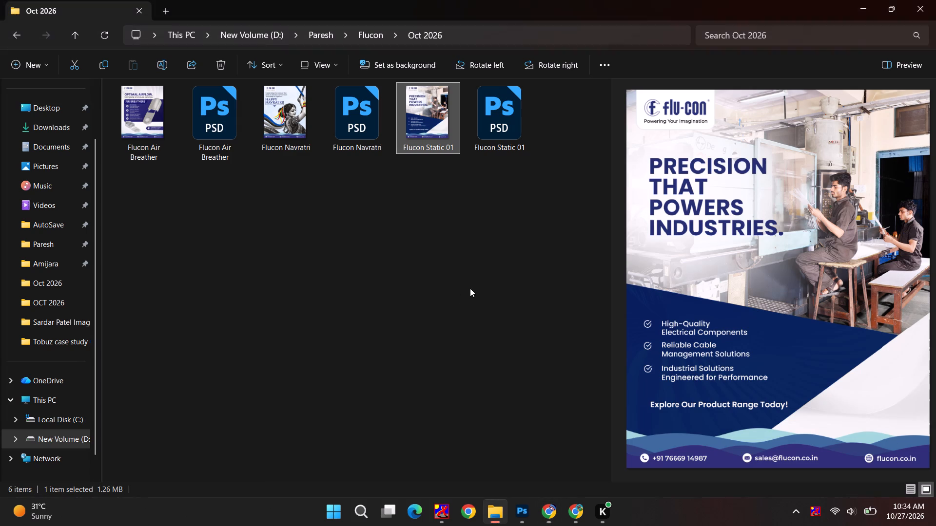
pyautogui.hotkey('alt', 'Tab')
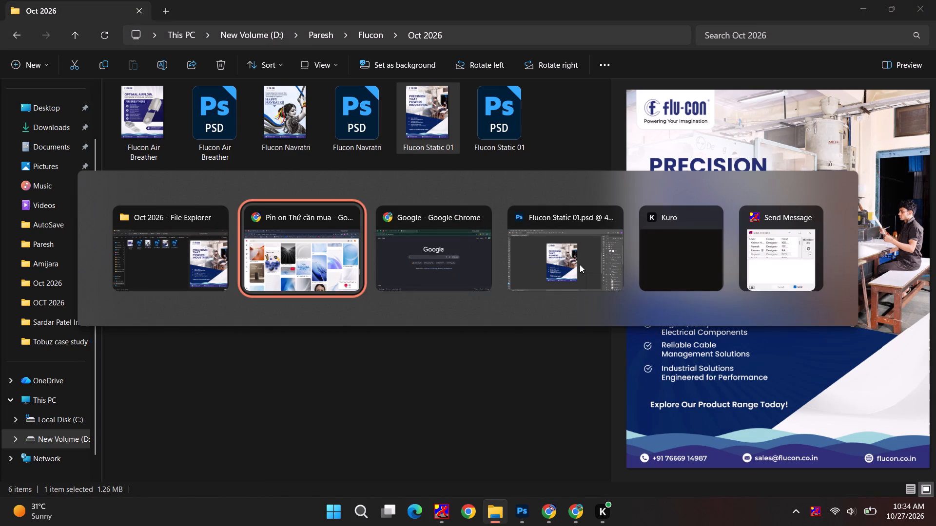
pyautogui.keyDown('alt'); pyautogui.click(580, 264); pyautogui.keyUp('alt')
pyautogui.keyDown('alt'); pyautogui.scroll(4, 370, 335); pyautogui.keyUp('alt')
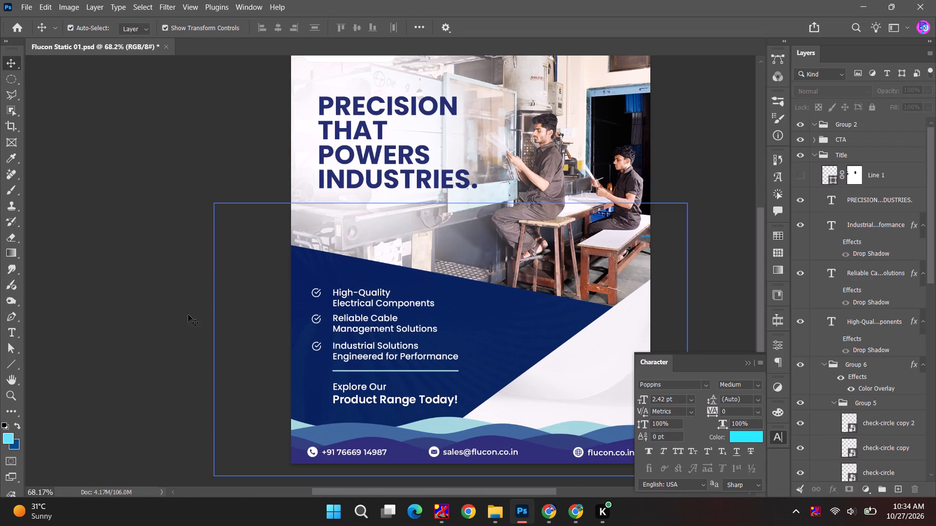
pyautogui.rightClick(21, 365)
pyautogui.moveTo(78, 362); pyautogui.dragTo(96, 363)
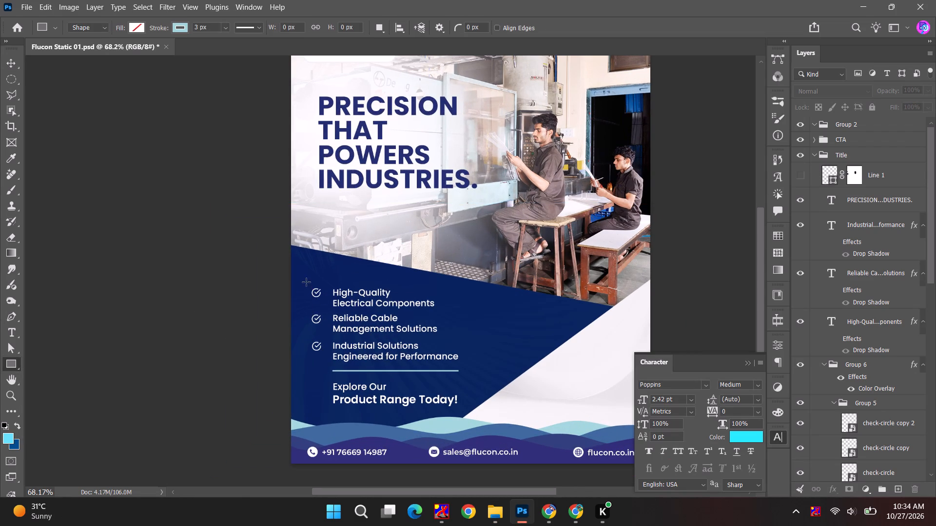
pyautogui.moveTo(300, 282); pyautogui.dragTo(465, 366)
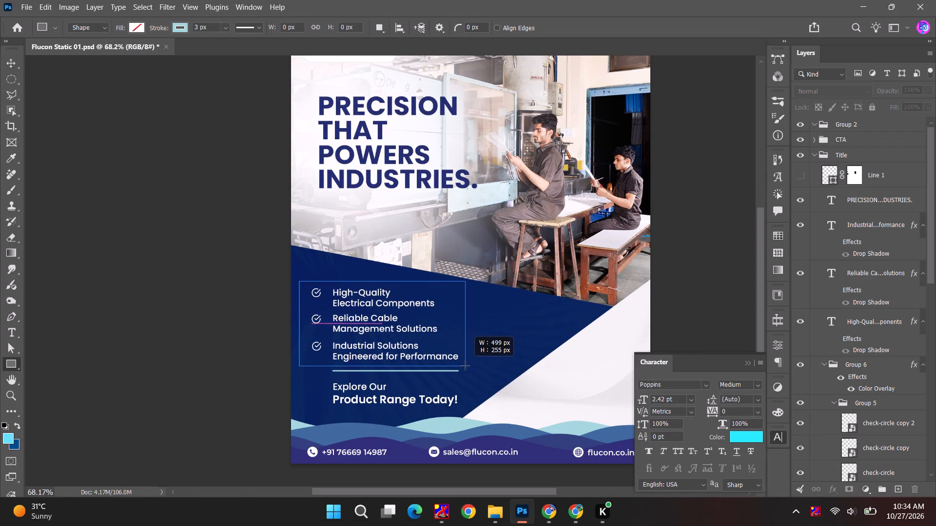
pyautogui.moveTo(465, 366); pyautogui.dragTo(465, 367)
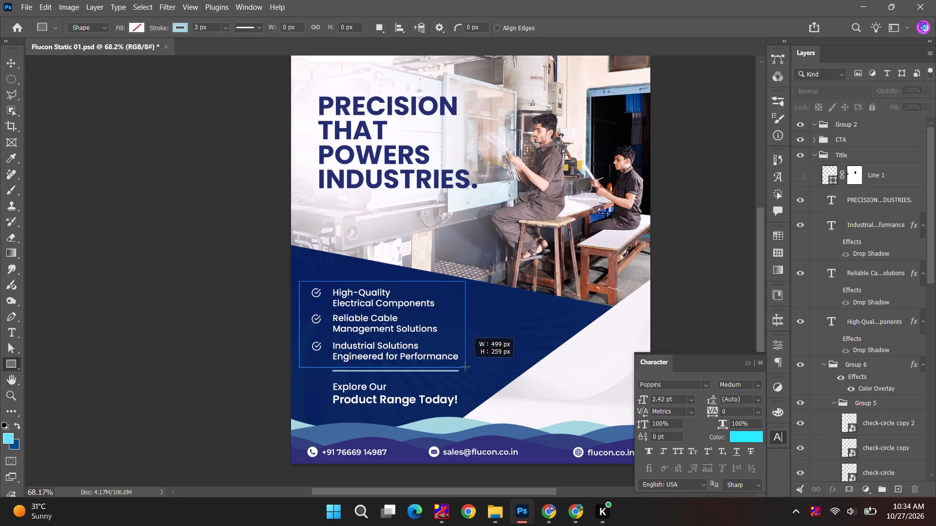
pyautogui.moveTo(465, 367); pyautogui.dragTo(474, 372)
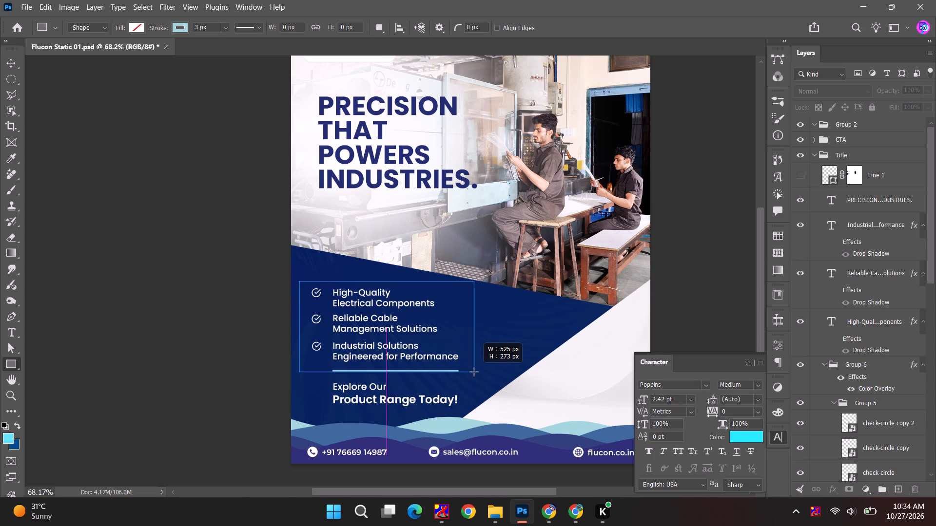
pyautogui.moveTo(474, 372); pyautogui.dragTo(473, 372)
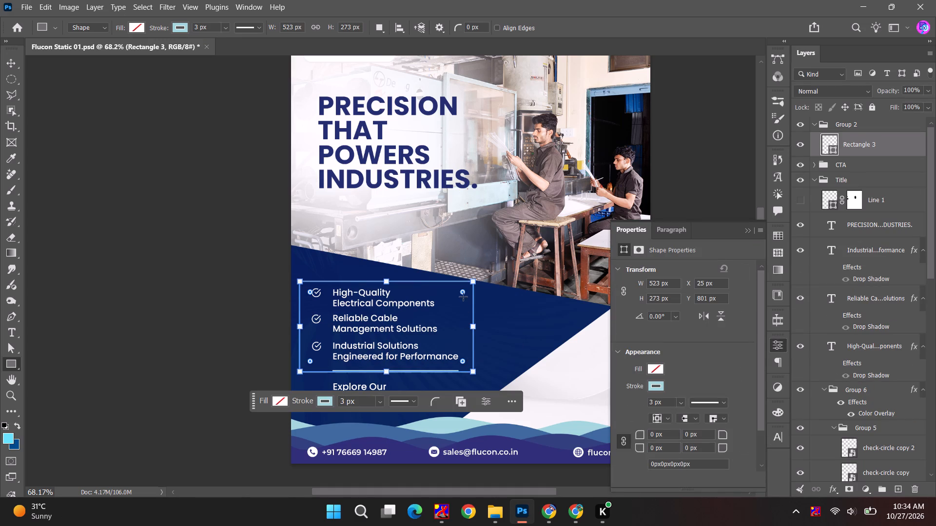
# Round all four corners of the outline box around the feature points to about 44 px.
pyautogui.moveTo(463, 294); pyautogui.dragTo(459, 294)
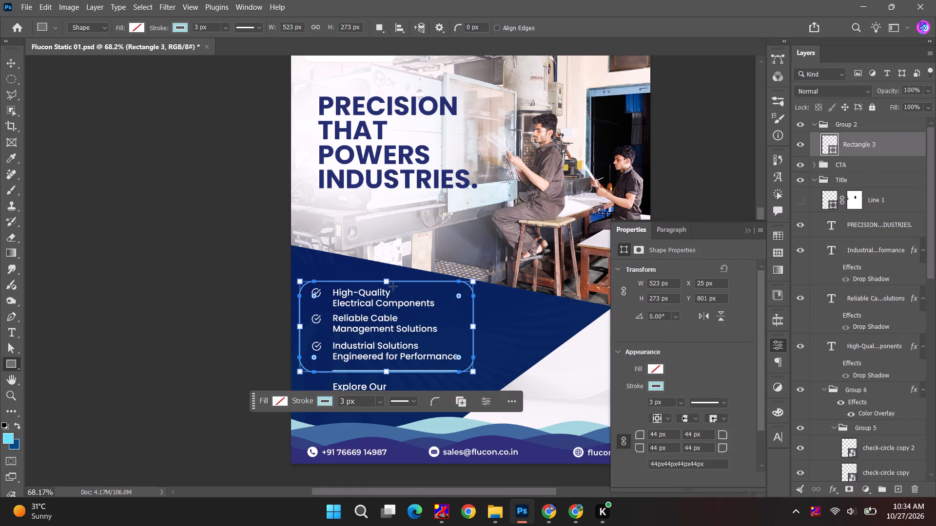
pyautogui.click(388, 281)
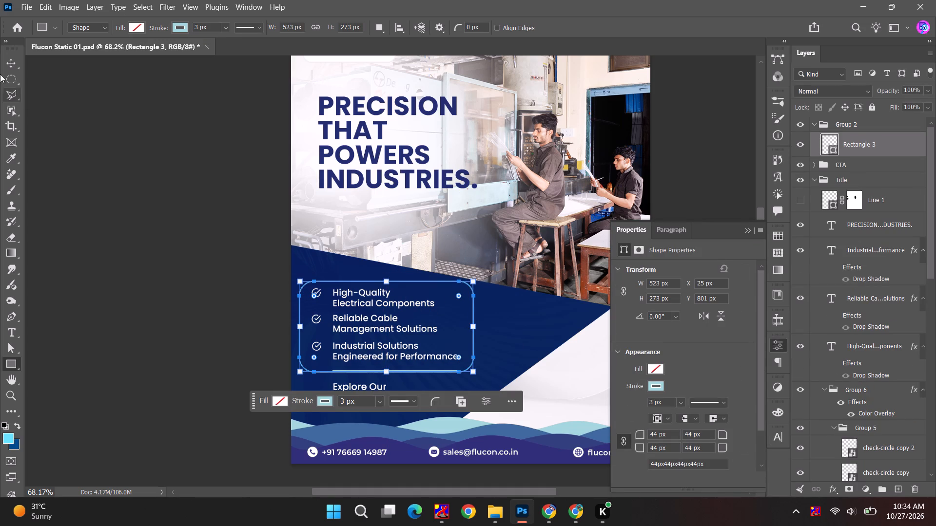
pyautogui.click(5, 65)
pyautogui.moveTo(63, 132); pyautogui.dragTo(64, 137)
# Move the navy slanted shape Rectangle 2 copy up about 60 px and right about 23 px.
pyautogui.click(536, 325)
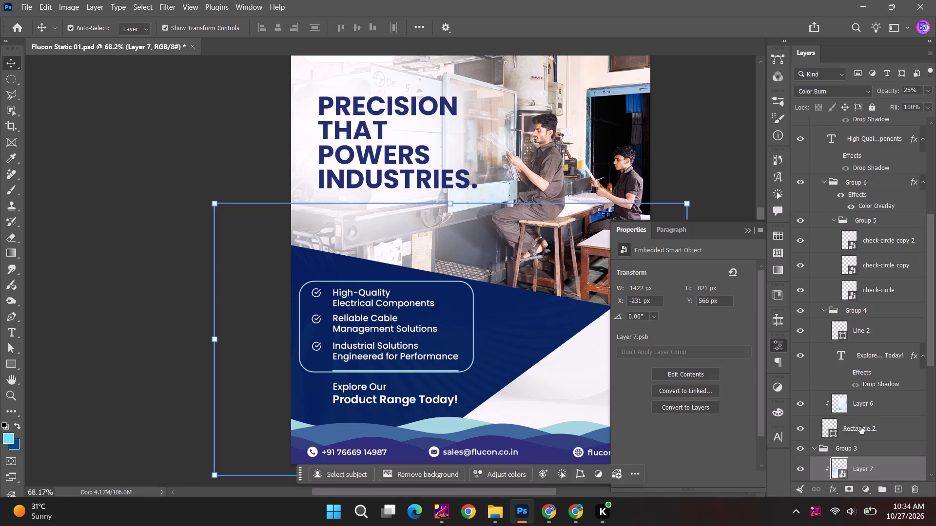
pyautogui.scroll(-4, 921, 431)
pyautogui.click(877, 458)
pyautogui.hotkey('ctrl', 't')
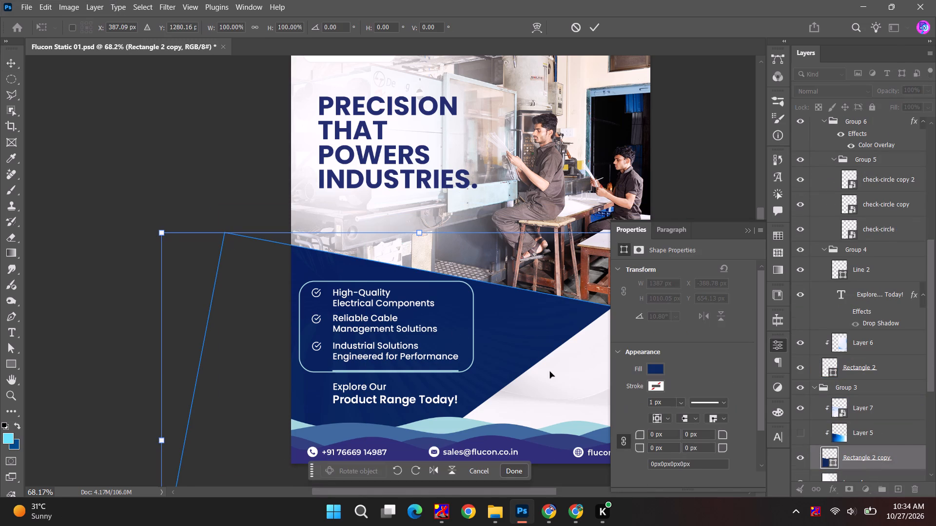
pyautogui.moveTo(502, 331); pyautogui.dragTo(506, 311)
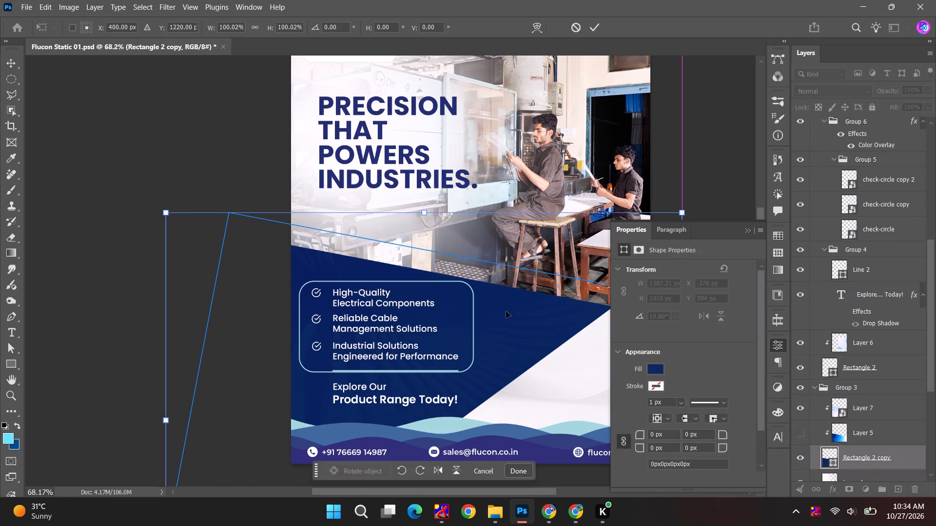
pyautogui.click(592, 27)
pyautogui.click(720, 153)
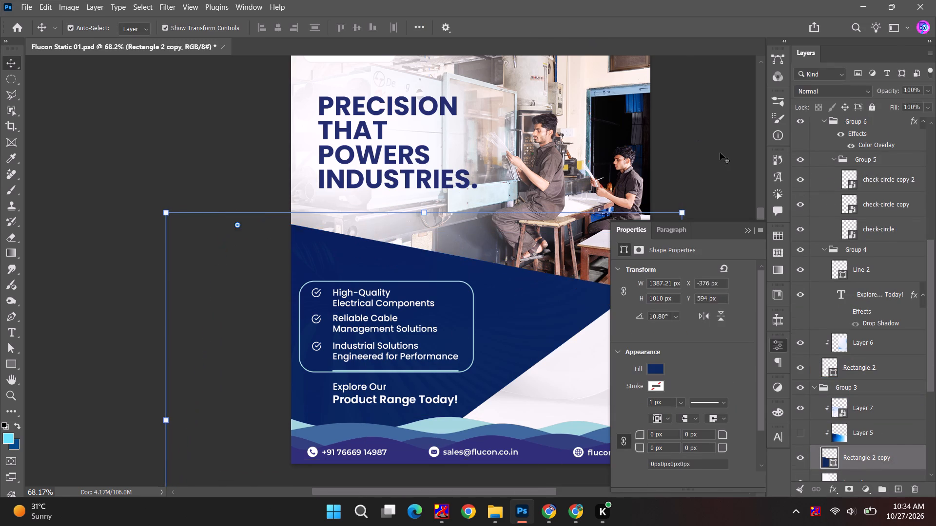
# Move the outline box together with the three feature texts and their check icons about 46 px right and 32 px up.
pyautogui.press('space')
pyautogui.press('space')
pyautogui.press('space')
pyautogui.press('space')
pyautogui.press('space')
pyautogui.moveTo(725, 161); pyautogui.dragTo(576, 154)
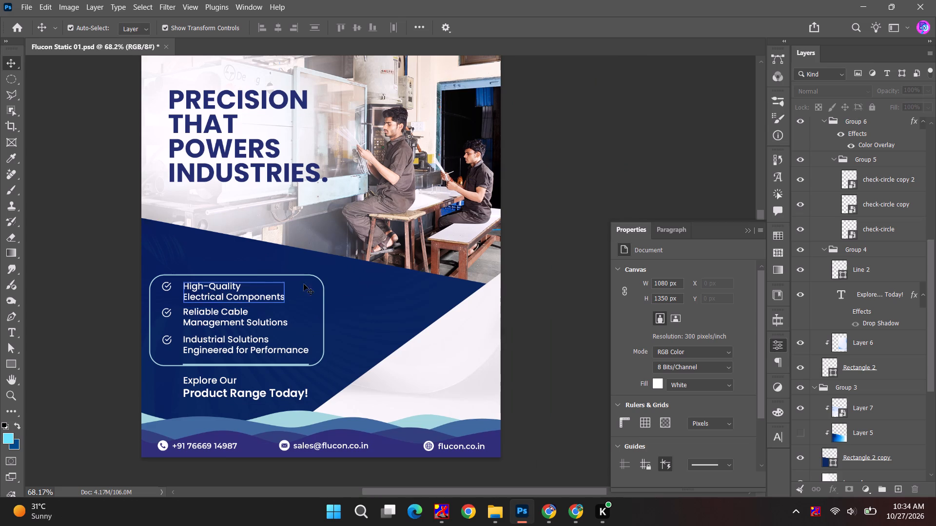
pyautogui.click(324, 295)
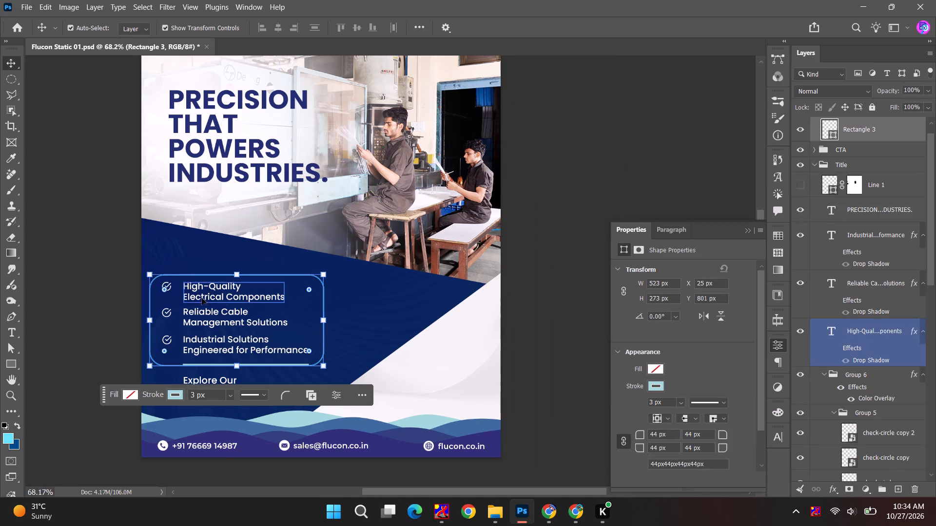
pyautogui.keyDown('ctrl'); pyautogui.click(872, 243); pyautogui.keyUp('ctrl')
pyautogui.keyDown('ctrl'); pyautogui.click(870, 284); pyautogui.keyUp('ctrl')
pyautogui.keyDown('ctrl'); pyautogui.click(862, 330); pyautogui.keyUp('ctrl')
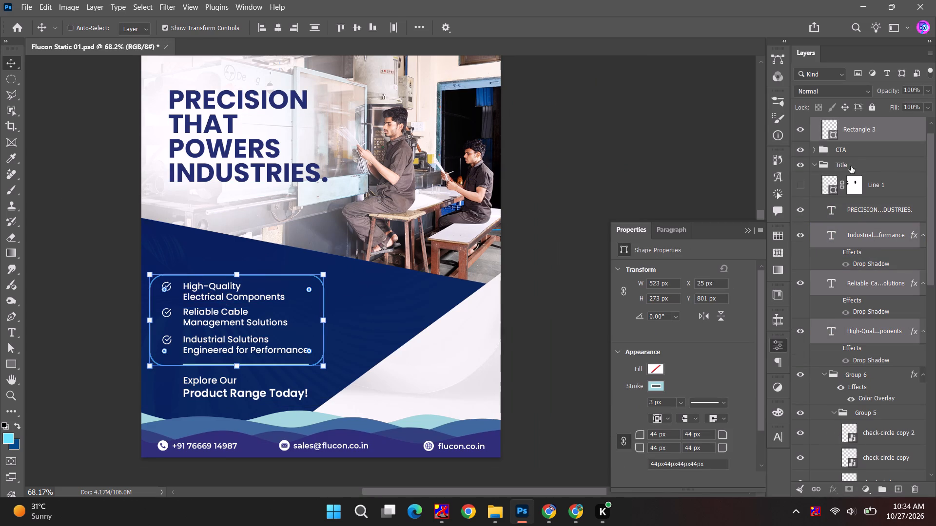
pyautogui.keyDown('ctrl'); pyautogui.click(869, 413); pyautogui.keyUp('ctrl')
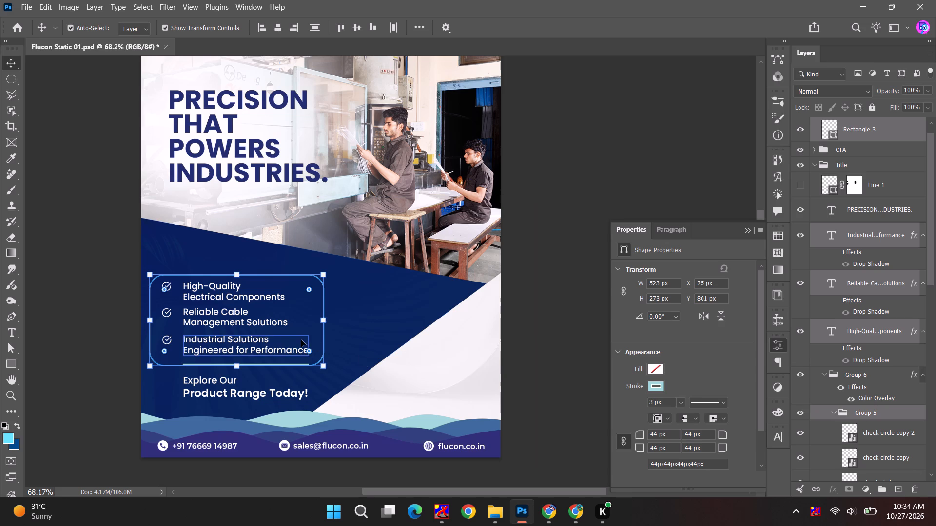
pyautogui.hotkey('ctrl', 't')
pyautogui.moveTo(238, 317); pyautogui.dragTo(256, 306)
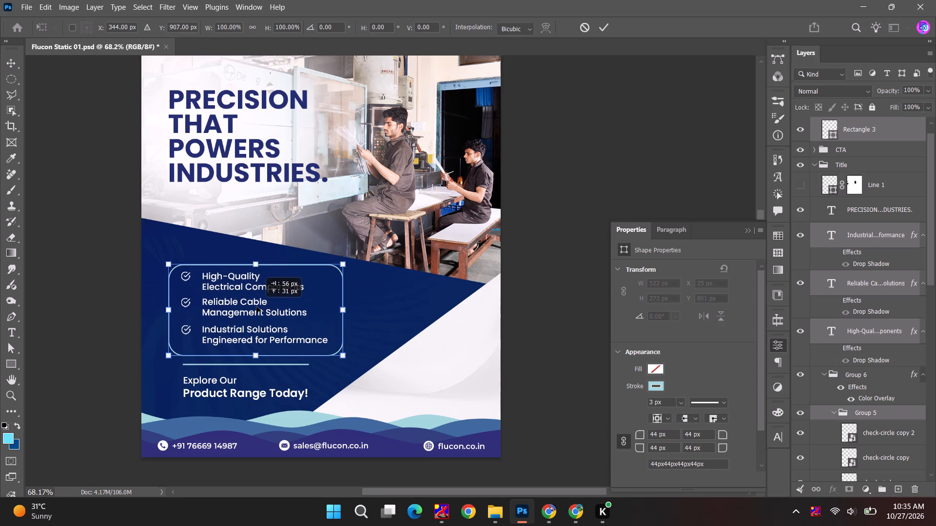
pyautogui.moveTo(256, 306); pyautogui.dragTo(253, 306)
pyautogui.click(608, 26)
pyautogui.click(624, 143)
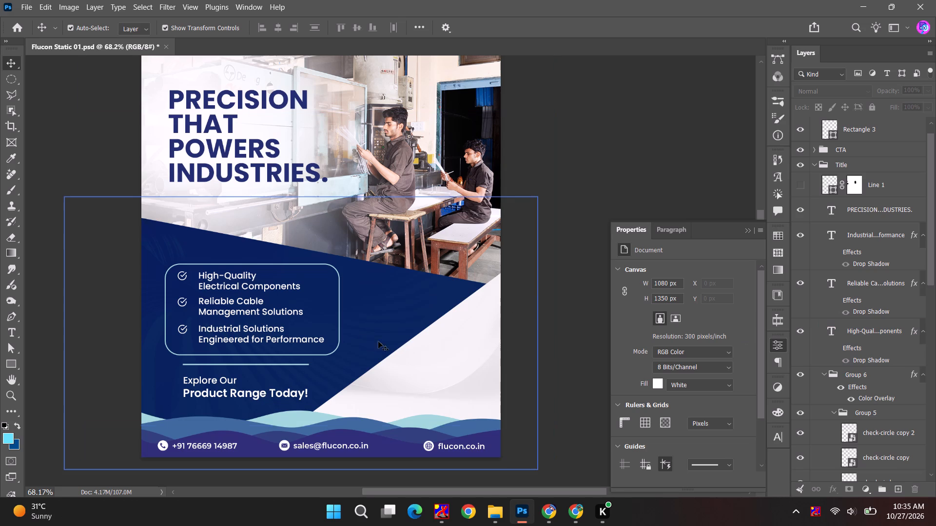
pyautogui.click(340, 333)
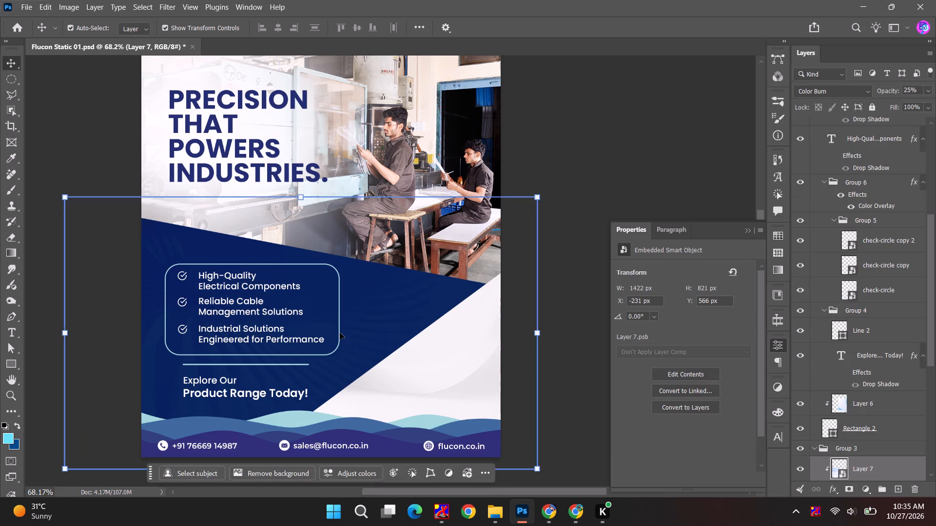
pyautogui.click(340, 346)
pyautogui.click(338, 348)
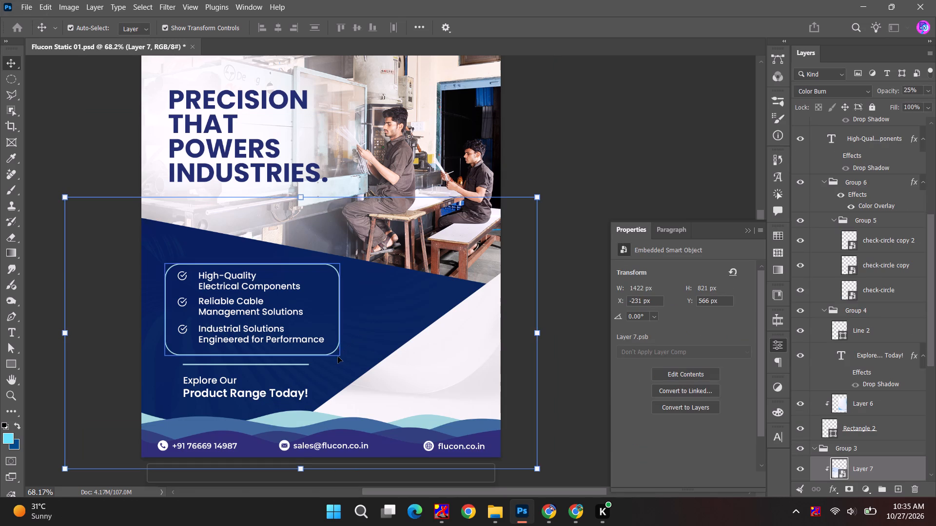
pyautogui.press('Up')
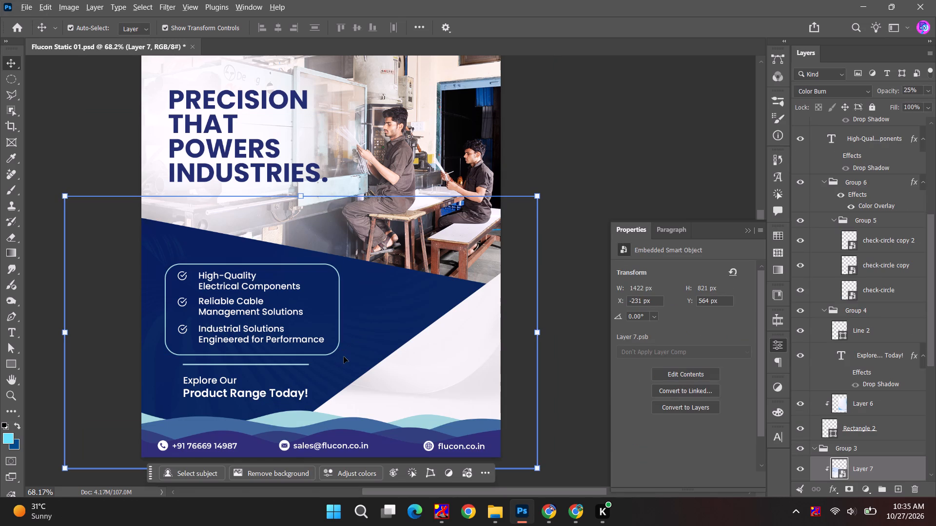
pyautogui.keyDown('alt'); pyautogui.scroll(4, 344, 357); pyautogui.keyUp('alt')
pyautogui.click(321, 354)
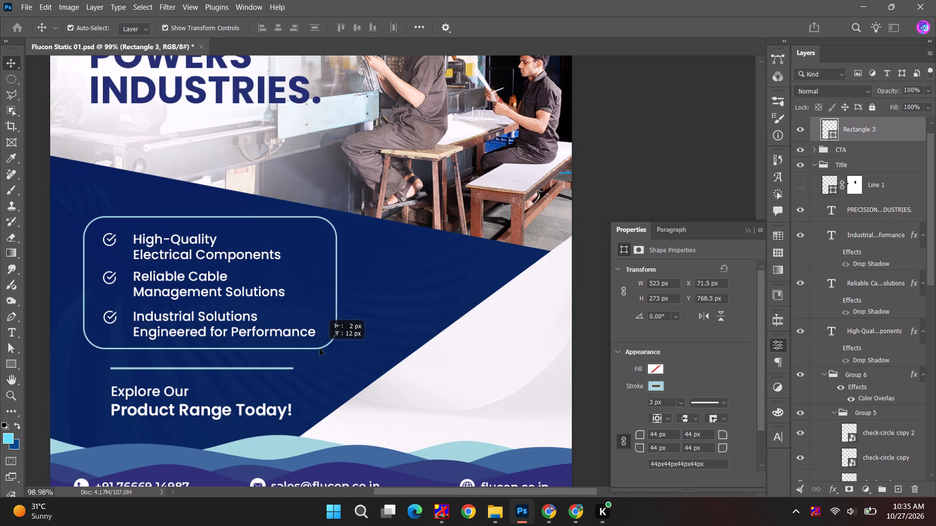
pyautogui.keyDown('alt'); pyautogui.scroll(-6, 321, 350); pyautogui.keyUp('alt')
pyautogui.click(537, 183)
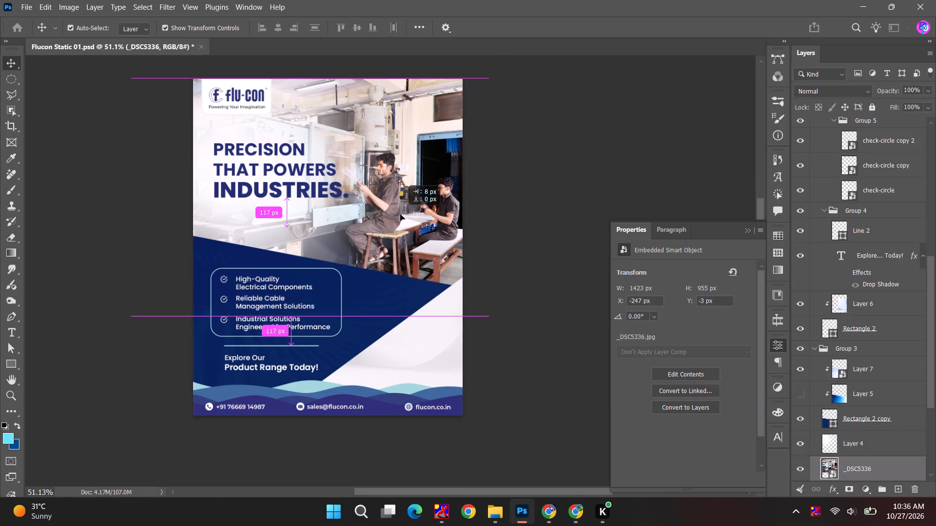
pyautogui.moveTo(400, 214); pyautogui.dragTo(398, 214)
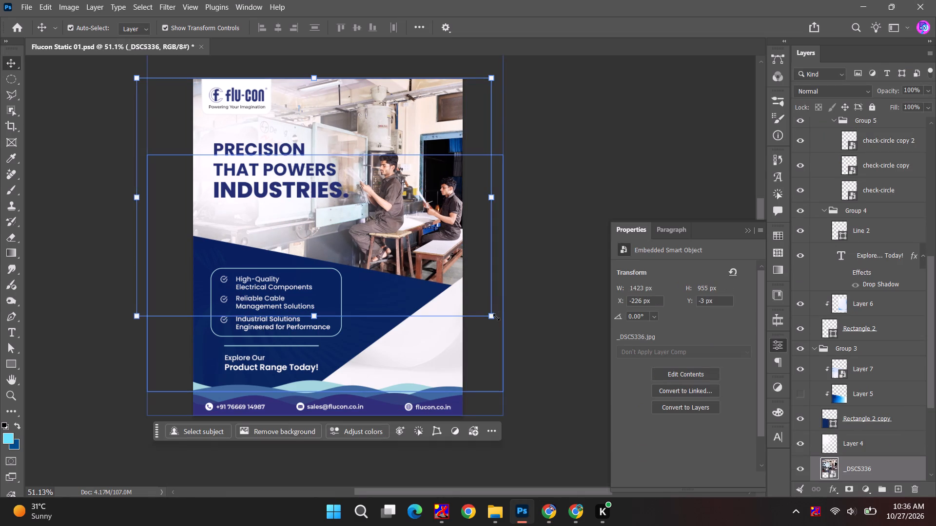
pyautogui.keyDown('alt'); pyautogui.keyDown('shift'); pyautogui.moveTo(496, 317); pyautogui.dragTo(487, 302); pyautogui.keyUp('shift'); pyautogui.keyUp('alt')
pyautogui.moveTo(412, 235); pyautogui.dragTo(412, 226)
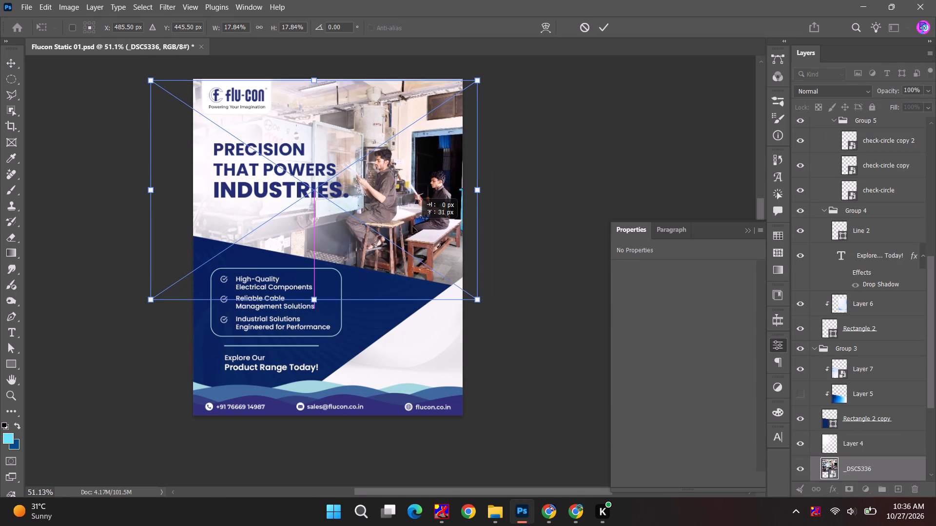
pyautogui.moveTo(412, 226); pyautogui.dragTo(413, 224)
pyautogui.click(604, 27)
pyautogui.click(617, 192)
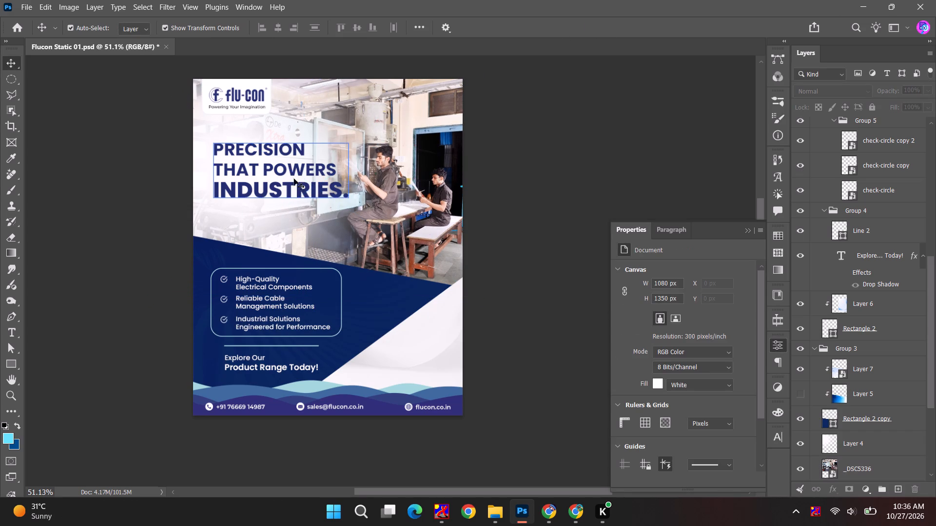
# Move the headline text slightly left, keeping its vertical position.
pyautogui.moveTo(255, 165); pyautogui.dragTo(249, 164)
pyautogui.click(504, 167)
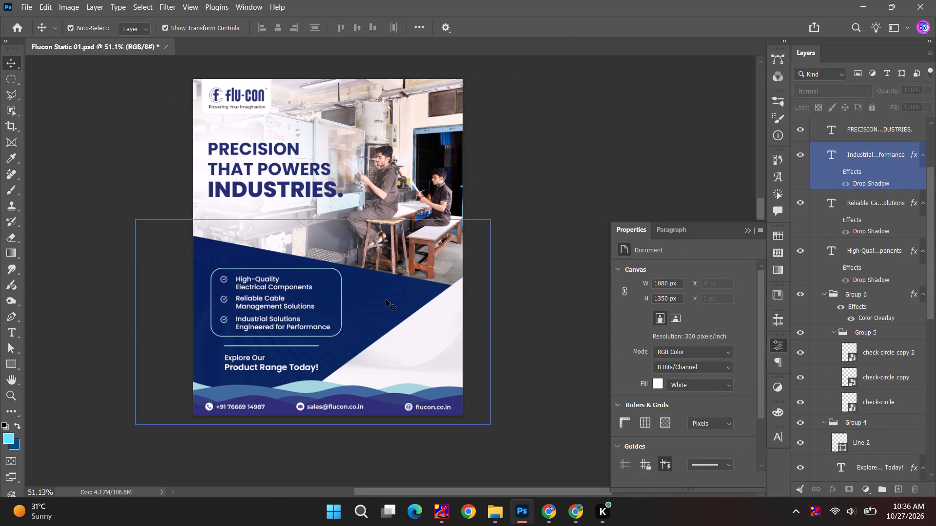
pyautogui.click(386, 299)
pyautogui.click(516, 220)
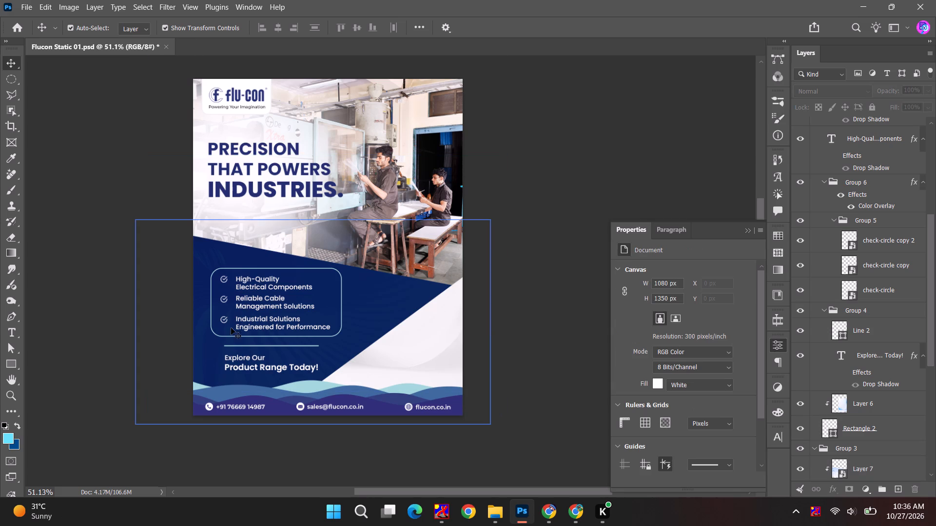
# Shrink the Rectangle 3 outline to about 91 px high so it encloses only the High-Quality Electrical Components point.
pyautogui.keyDown('alt'); pyautogui.scroll(12, 212, 320); pyautogui.keyUp('alt')
pyautogui.click(230, 373)
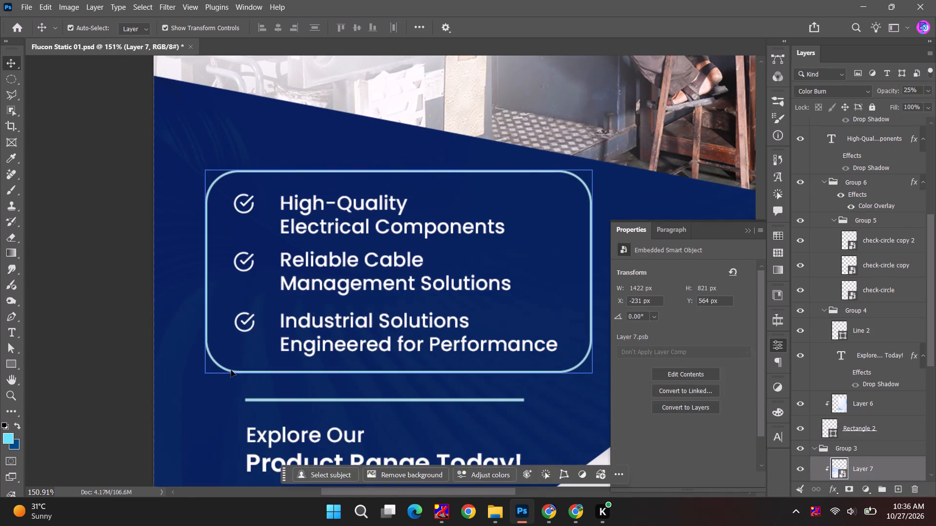
pyautogui.click(231, 370)
pyautogui.moveTo(395, 373); pyautogui.dragTo(402, 243)
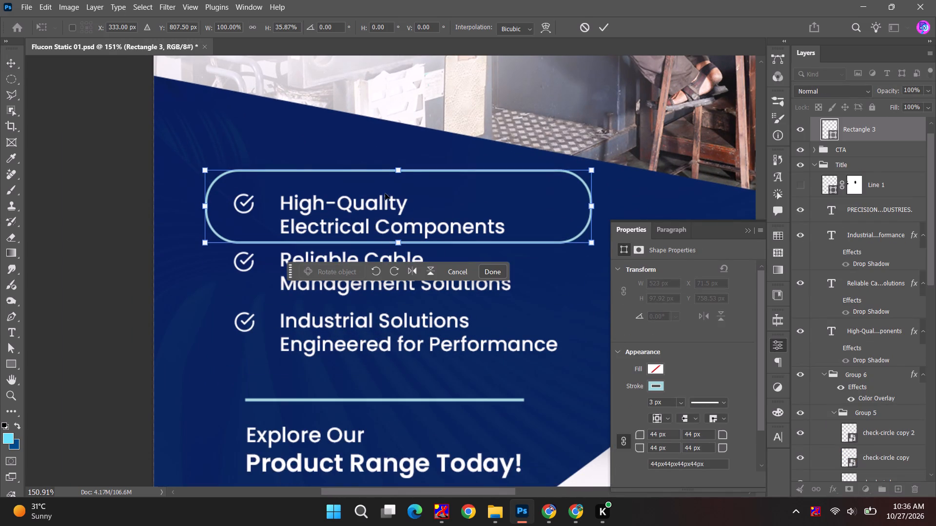
pyautogui.moveTo(400, 169); pyautogui.dragTo(400, 175)
pyautogui.click(604, 30)
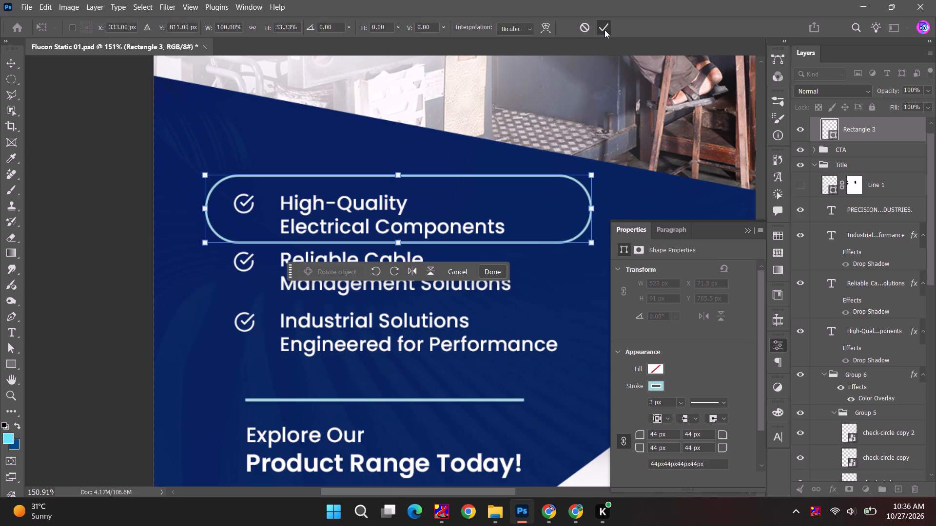
# Move the High-Quality Electrical Components text up about 11 px inside its outline.
pyautogui.moveTo(338, 208); pyautogui.dragTo(340, 198)
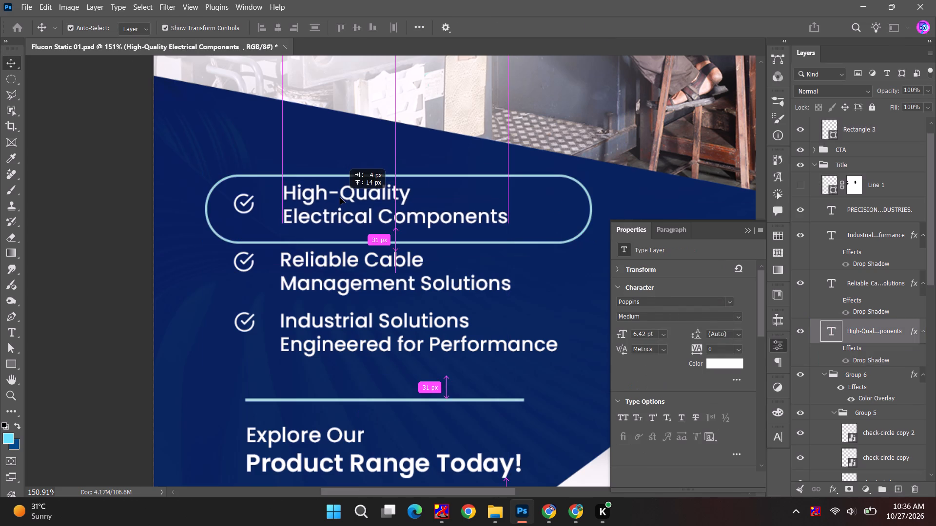
pyautogui.moveTo(340, 198); pyautogui.dragTo(337, 200)
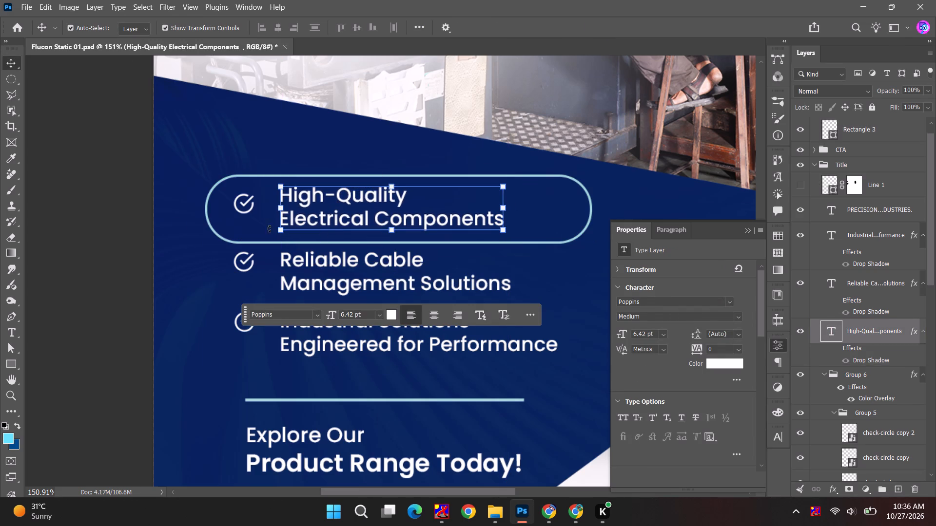
pyautogui.click(124, 205)
# Shrink the Rectangle 3 outline to about 437 × 81 px, tightening it around the High-Quality Electrical Components point.
pyautogui.click(253, 243)
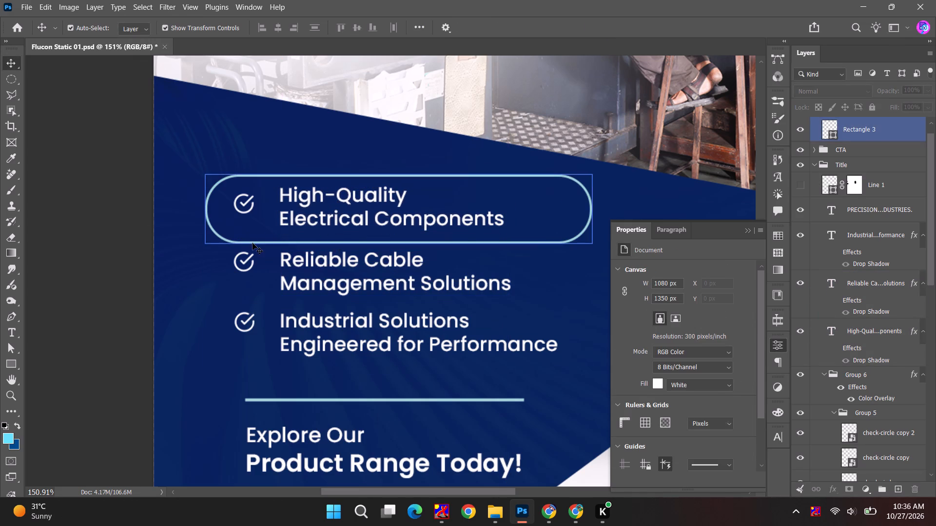
pyautogui.moveTo(595, 246); pyautogui.dragTo(542, 237)
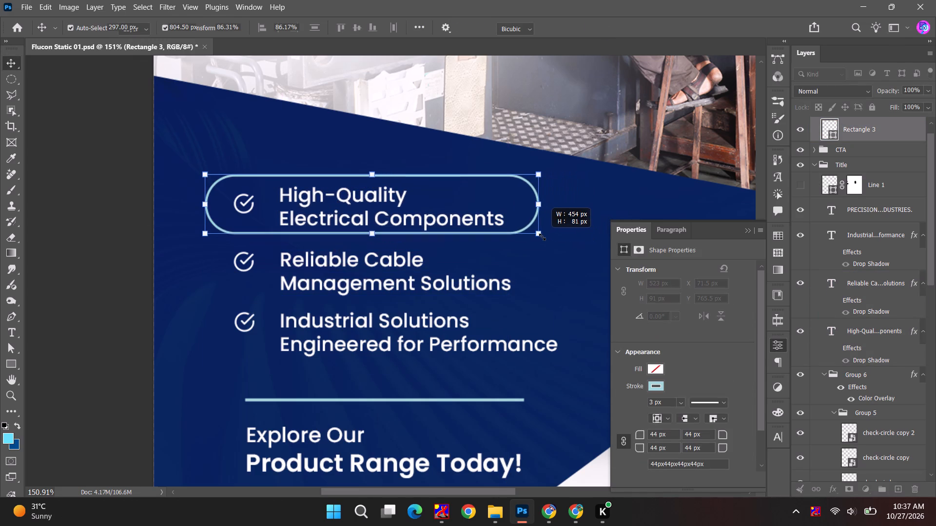
pyautogui.moveTo(542, 237); pyautogui.dragTo(543, 239)
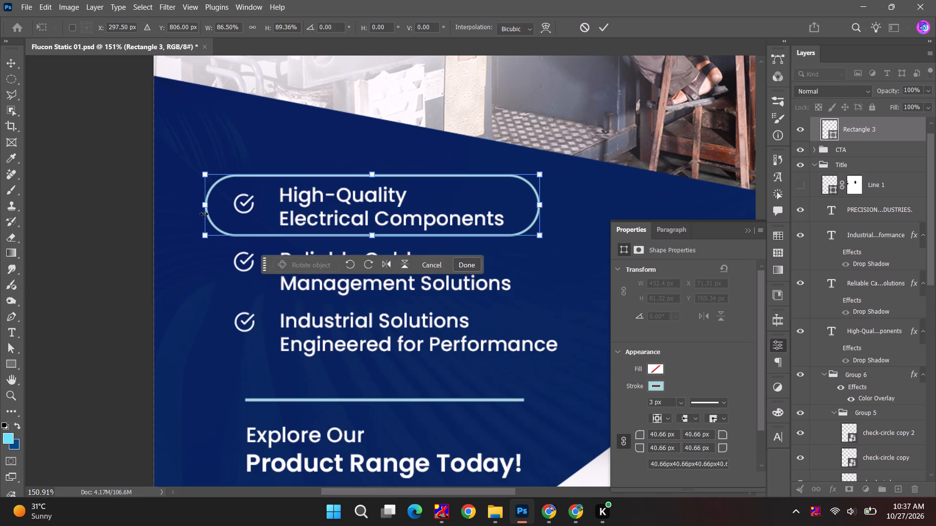
pyautogui.moveTo(204, 206); pyautogui.dragTo(215, 206)
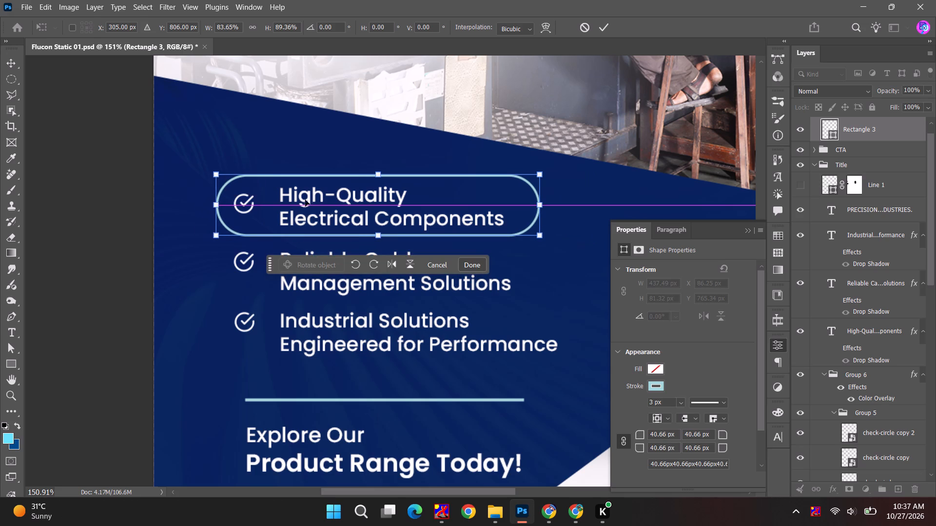
pyautogui.click(604, 27)
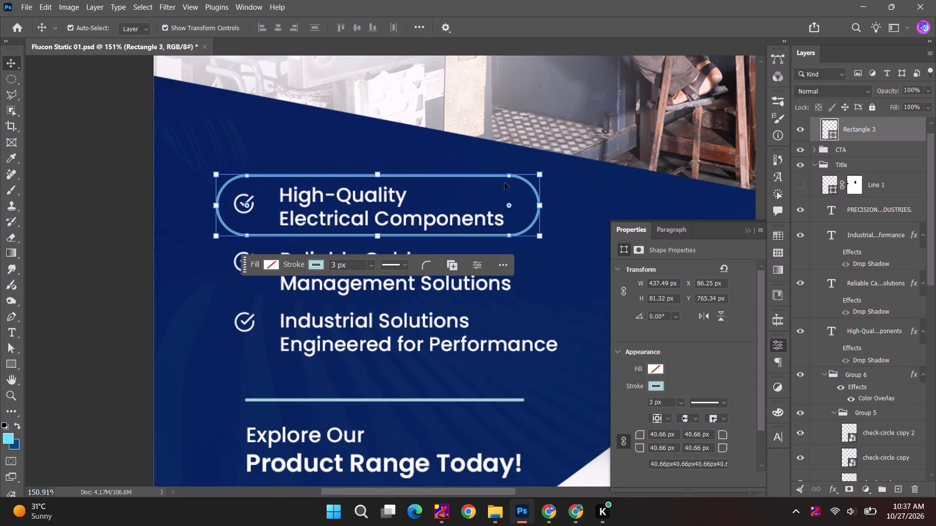
# Duplicate the Rectangle 3 outline twice straight down, for the Reliable Cable and Industrial Solutions points.
pyautogui.keyDown('alt'); pyautogui.moveTo(527, 181); pyautogui.dragTo(526, 257); pyautogui.keyUp('alt')
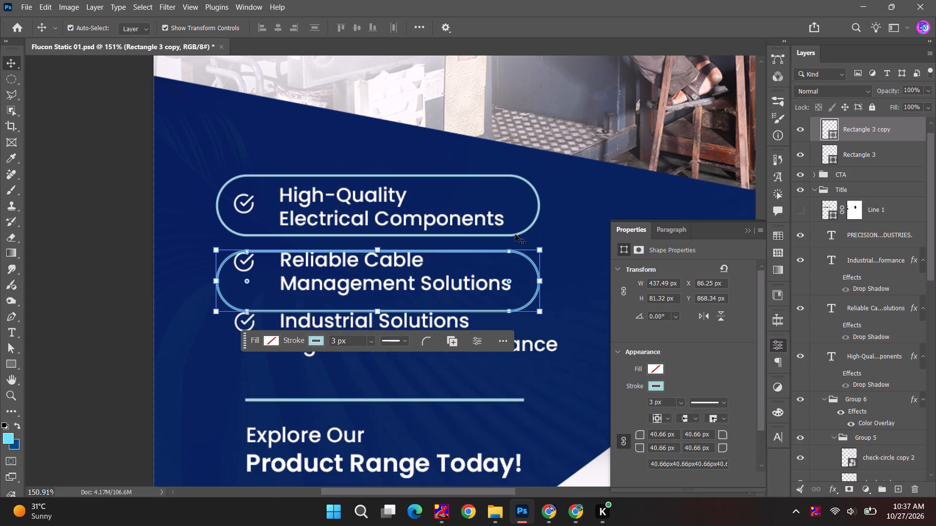
pyautogui.keyDown('alt'); pyautogui.moveTo(529, 261); pyautogui.dragTo(528, 347); pyautogui.keyUp('alt')
pyautogui.hotkey('ctrl', 'z')
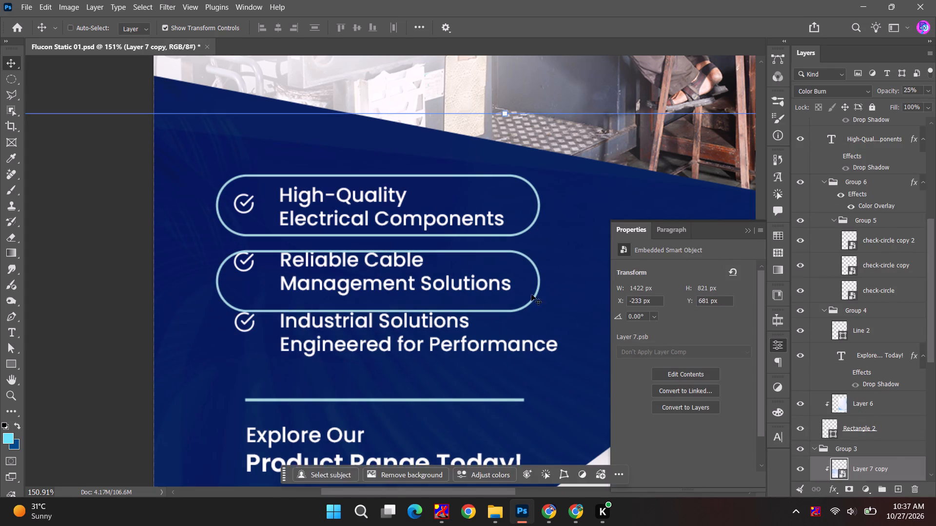
pyautogui.click(534, 266)
pyautogui.keyDown('alt'); pyautogui.moveTo(534, 265); pyautogui.dragTo(533, 317); pyautogui.keyUp('alt')
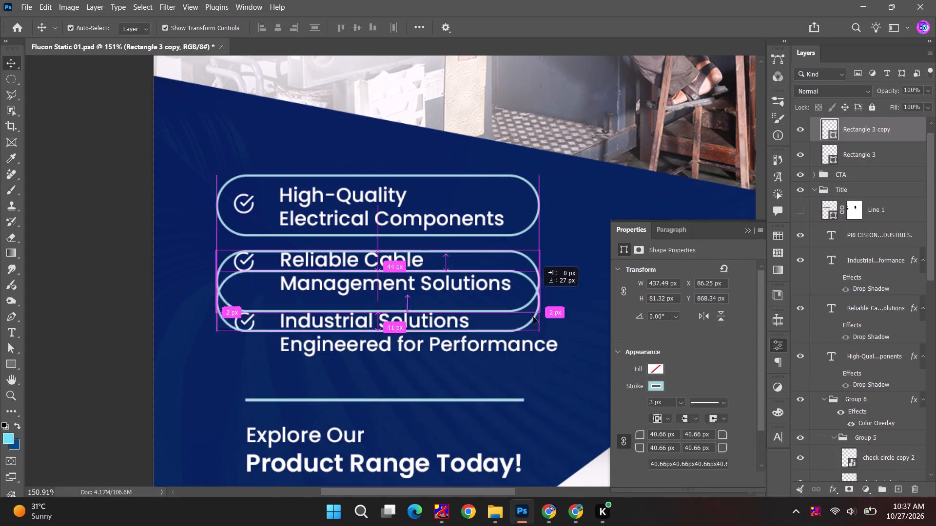
pyautogui.keyDown('alt'); pyautogui.moveTo(533, 317); pyautogui.dragTo(534, 338); pyautogui.keyUp('alt')
pyautogui.click(42, 117)
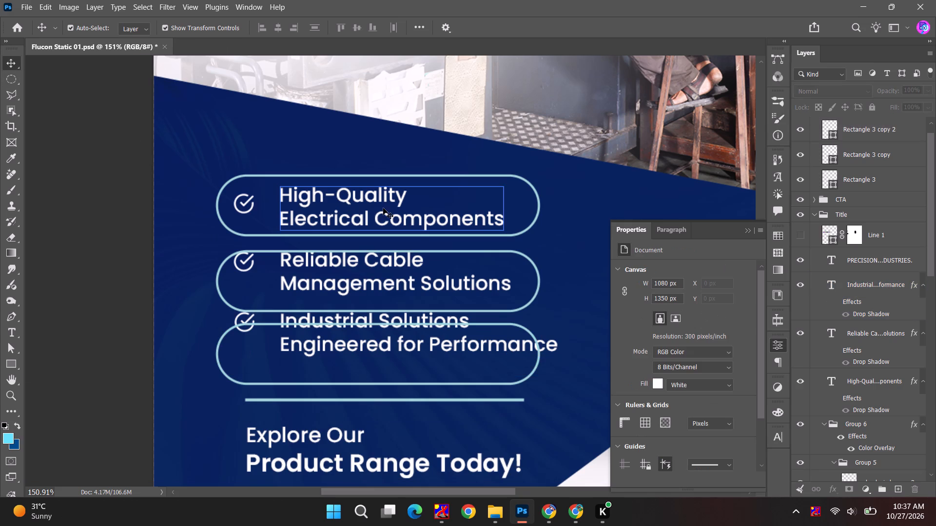
# Move the Industrial Solutions Engineered for Performance text down inside the lowest outline, keeping its left alignment.
pyautogui.moveTo(379, 339); pyautogui.dragTo(378, 368)
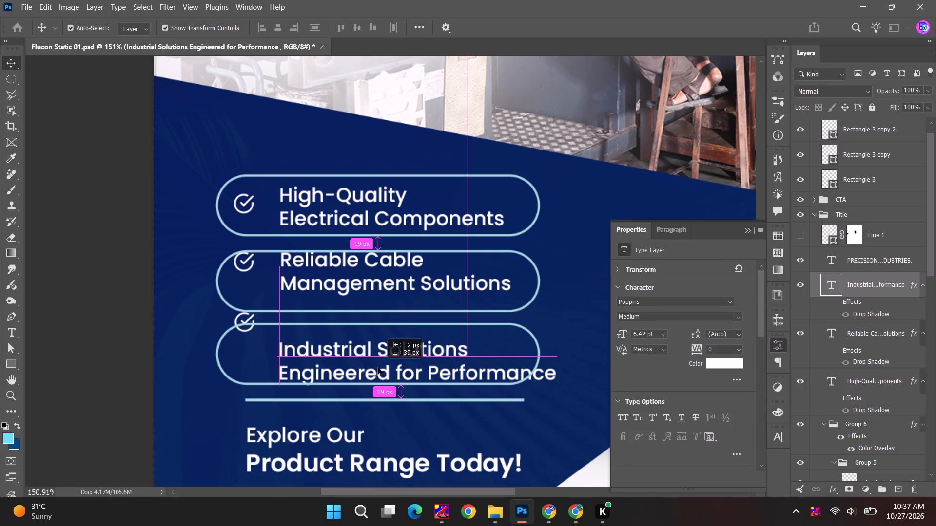
pyautogui.moveTo(378, 368); pyautogui.dragTo(379, 360)
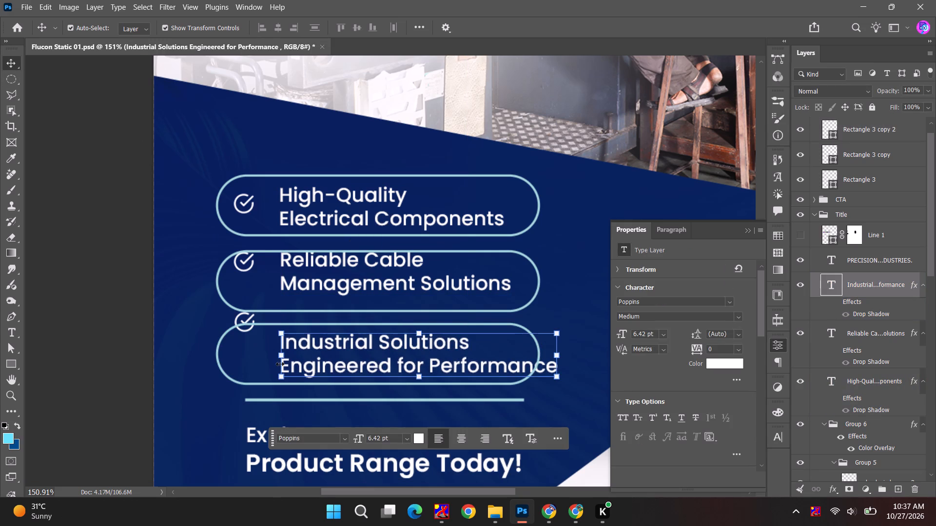
pyautogui.click(594, 278)
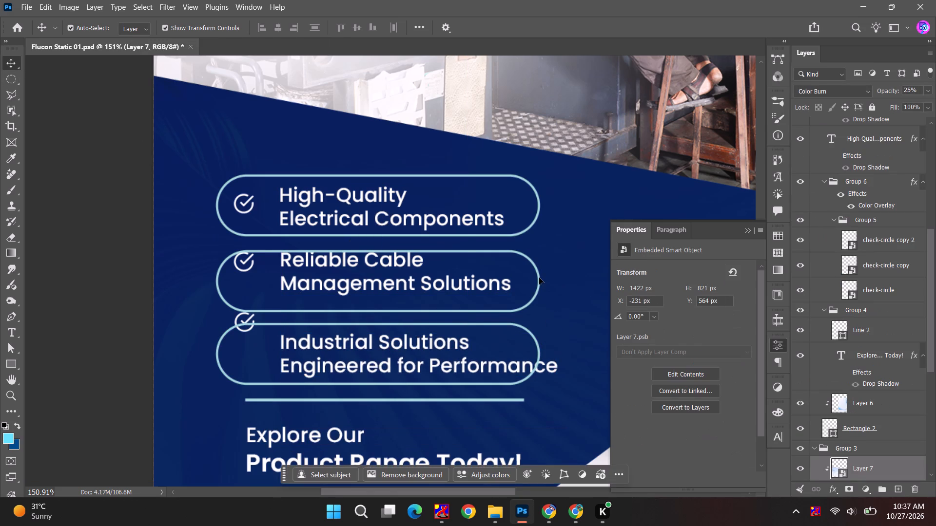
# Widen all three feature outlines together to about 495 px so the Industrial Solutions text fits inside.
pyautogui.click(538, 276)
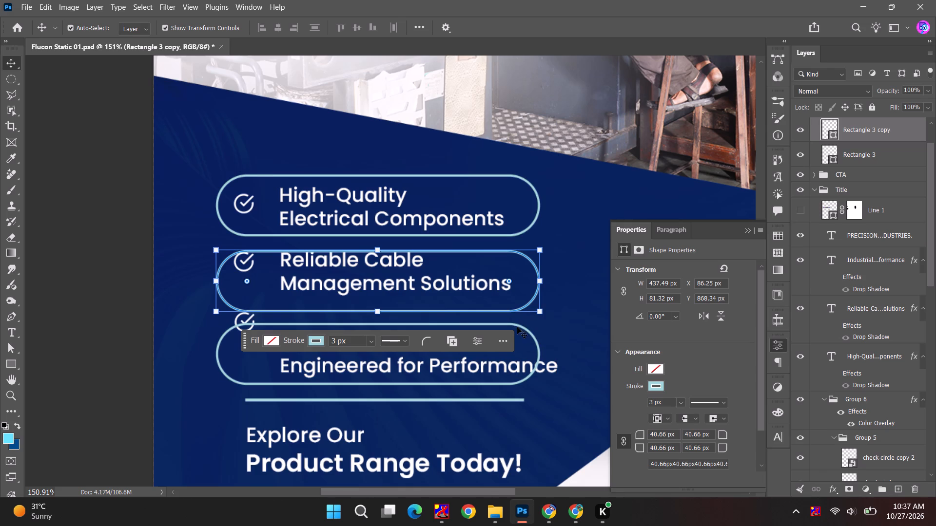
pyautogui.keyDown('alt'); pyautogui.scroll(4, 522, 327); pyautogui.keyUp('alt')
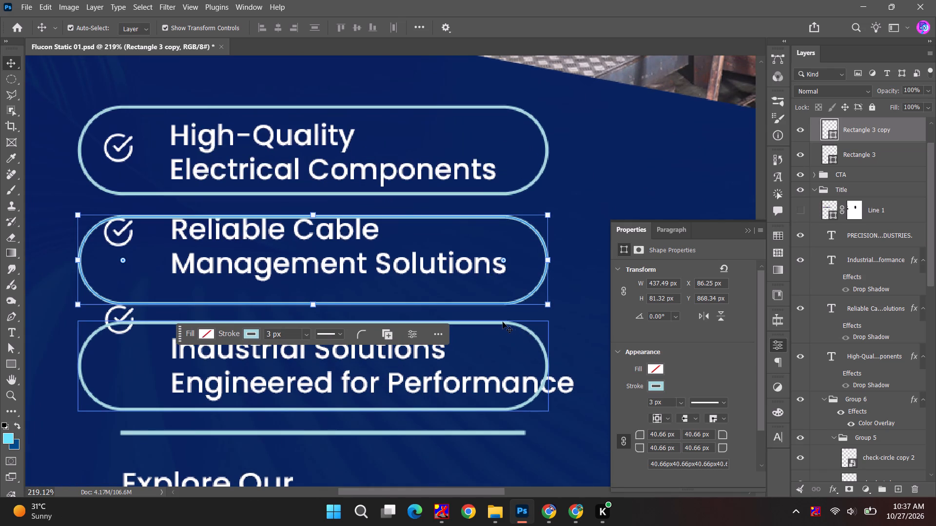
pyautogui.keyDown('shift'); pyautogui.click(505, 322); pyautogui.keyUp('shift')
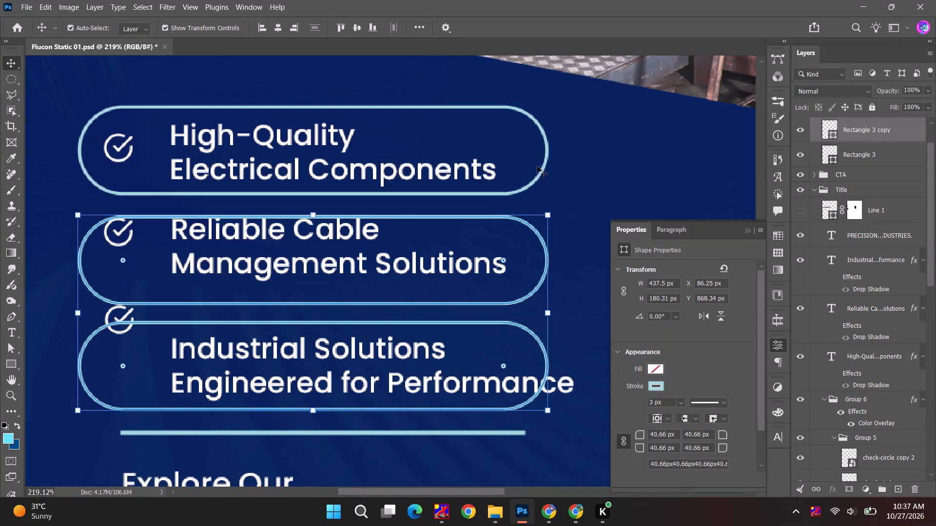
pyautogui.keyDown('shift'); pyautogui.click(538, 180); pyautogui.keyUp('shift')
pyautogui.moveTo(548, 260); pyautogui.dragTo(609, 260)
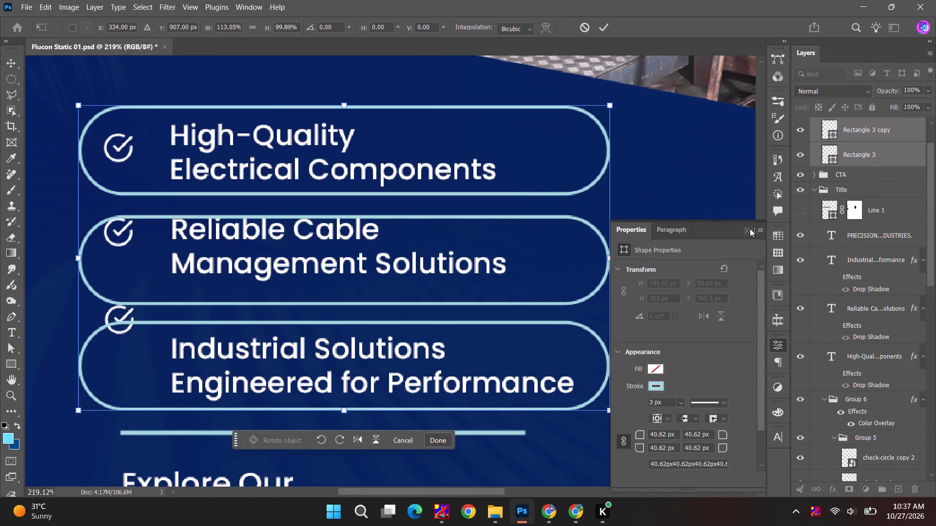
pyautogui.click(750, 228)
pyautogui.keyDown('alt'); pyautogui.scroll(-3, 600, 233); pyautogui.keyUp('alt')
pyautogui.click(358, 243)
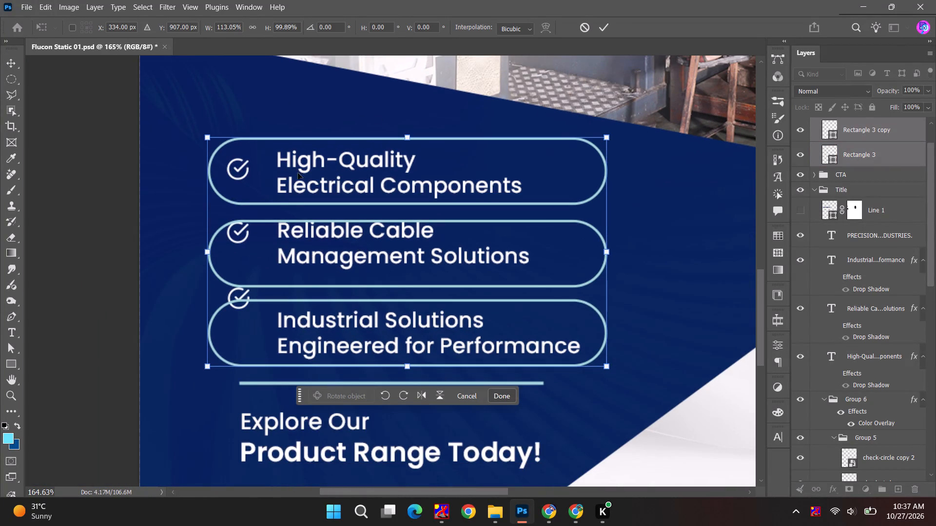
pyautogui.click(604, 22)
# Adjust the three feature texts vertically so each sits centred within its own outline.
pyautogui.click(362, 167)
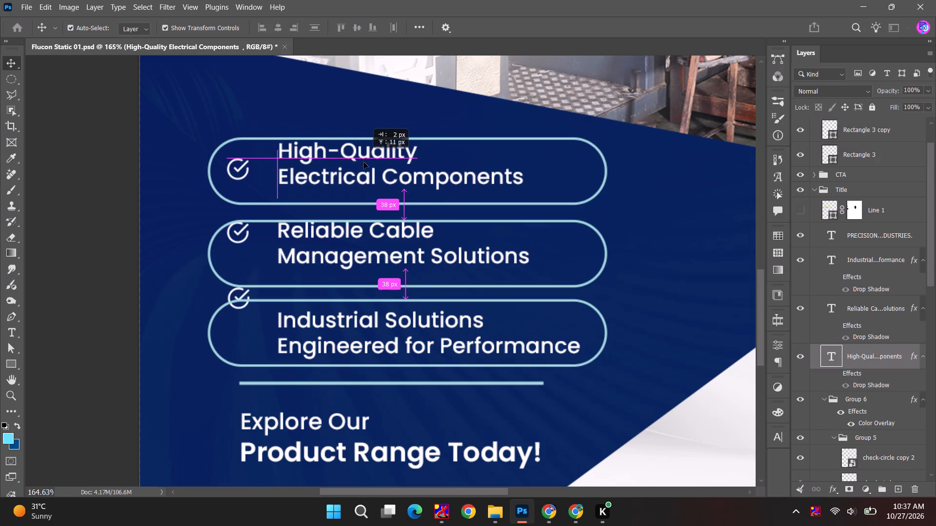
pyautogui.moveTo(357, 228); pyautogui.dragTo(357, 245)
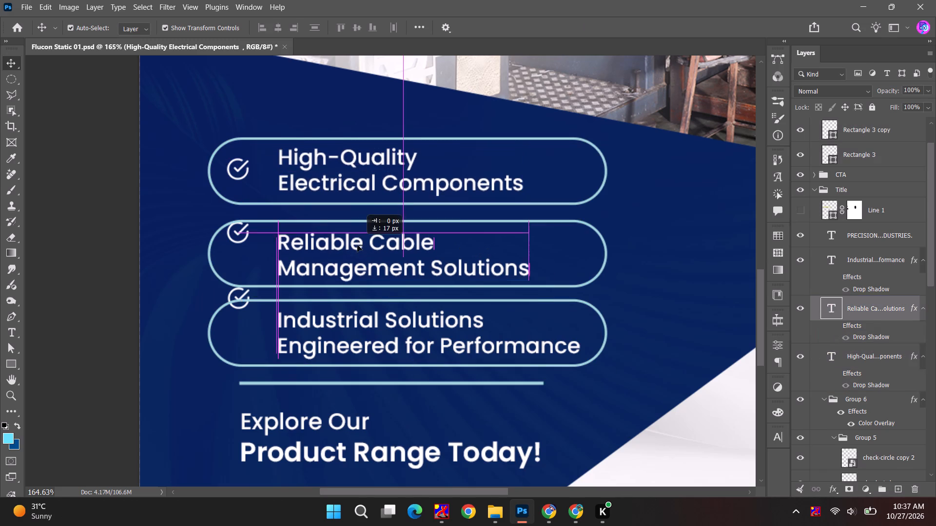
pyautogui.moveTo(357, 245); pyautogui.dragTo(357, 240)
pyautogui.click(357, 327)
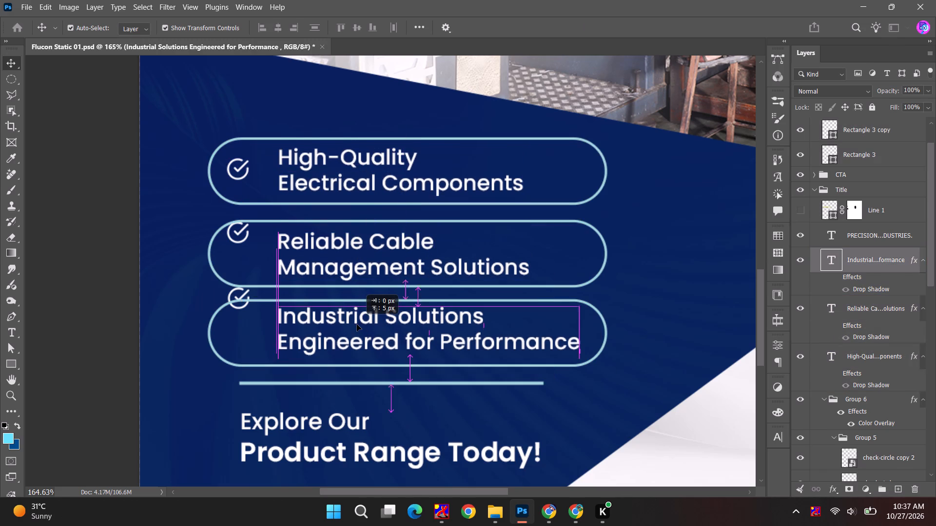
pyautogui.click(120, 229)
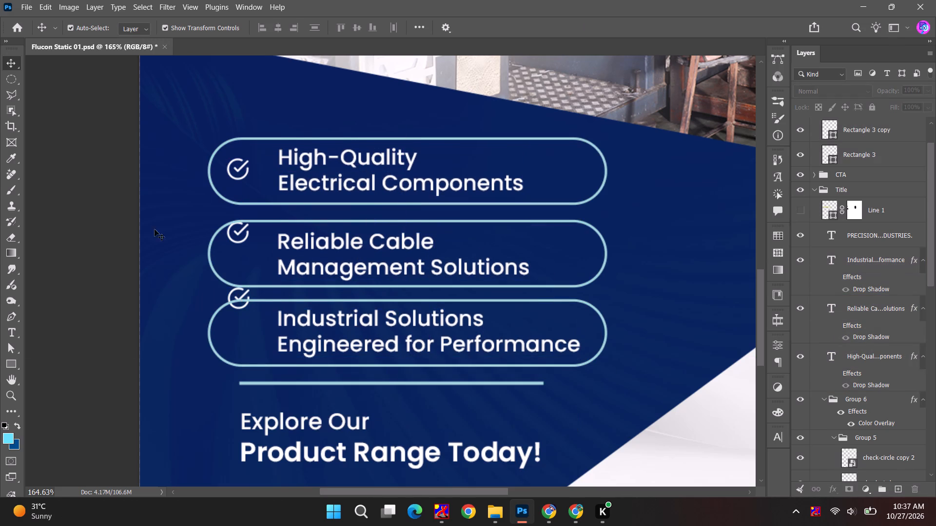
# Move the second and third check-circle icons down to the vertical middle of their outlines.
pyautogui.moveTo(239, 235); pyautogui.dragTo(245, 302)
pyautogui.hotkey('ctrl', 'z')
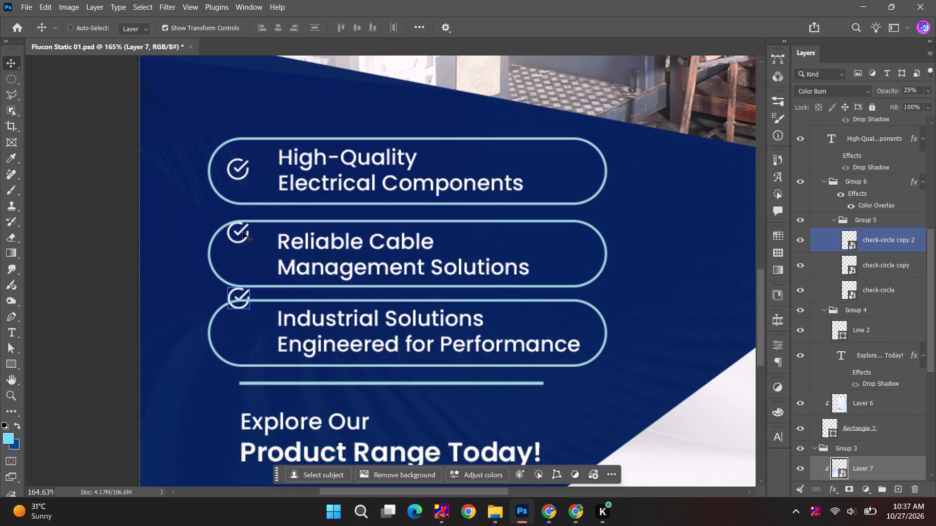
pyautogui.click(241, 230)
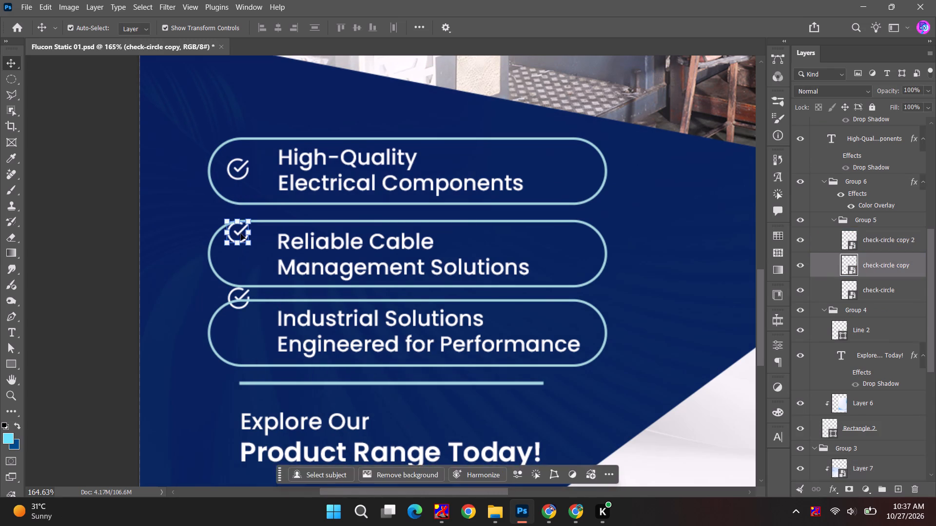
pyautogui.moveTo(241, 232); pyautogui.dragTo(244, 255)
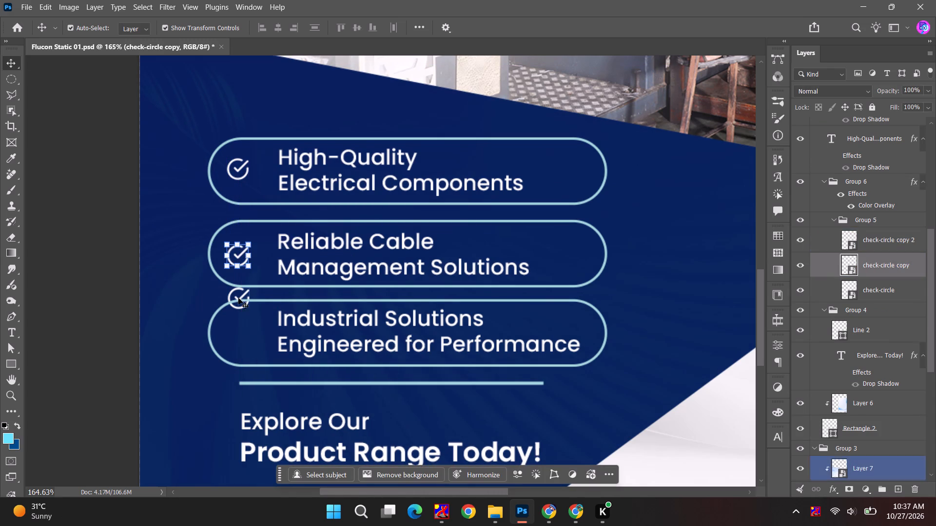
pyautogui.moveTo(238, 299); pyautogui.dragTo(238, 333)
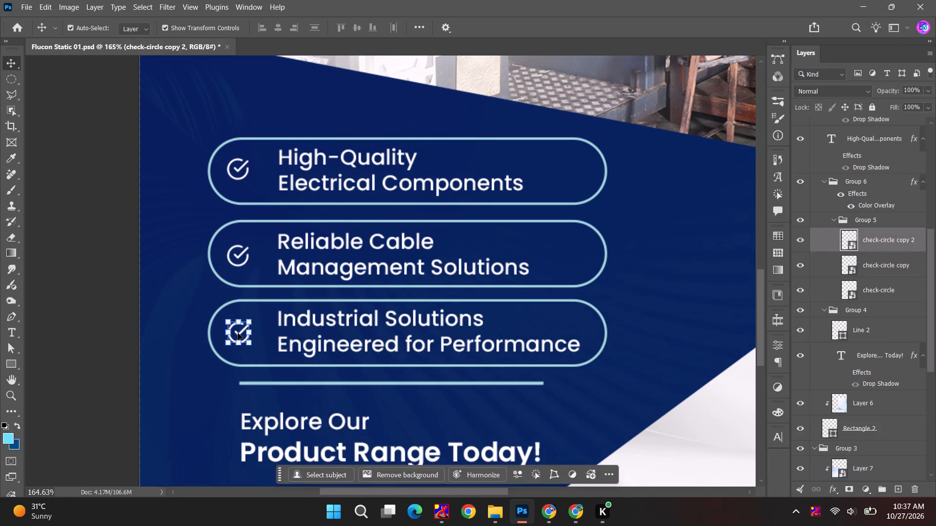
# Delete the Line 2 divider above the Explore Our Product Range Today! text.
pyautogui.keyDown('alt'); pyautogui.scroll(-6, 242, 348); pyautogui.keyUp('alt')
pyautogui.click(254, 369)
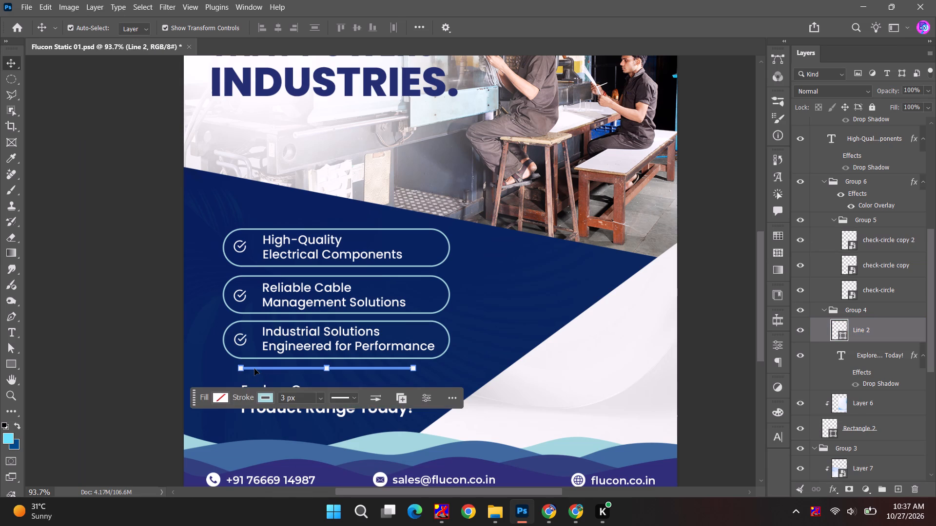
pyautogui.press('BackSpace')
pyautogui.keyDown('alt'); pyautogui.scroll(-5, 112, 284); pyautogui.keyUp('alt')
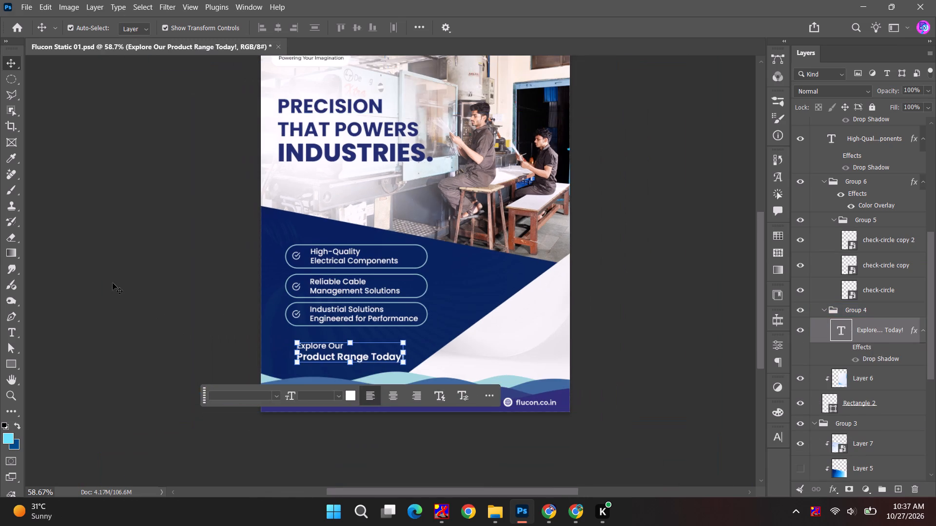
pyautogui.click(113, 283)
pyautogui.keyDown('alt'); pyautogui.scroll(-6, 113, 283); pyautogui.keyUp('alt')
pyautogui.press('space')
pyautogui.press('space')
pyautogui.press('space')
pyautogui.press('space')
pyautogui.press('space')
pyautogui.moveTo(110, 277); pyautogui.dragTo(47, 268)
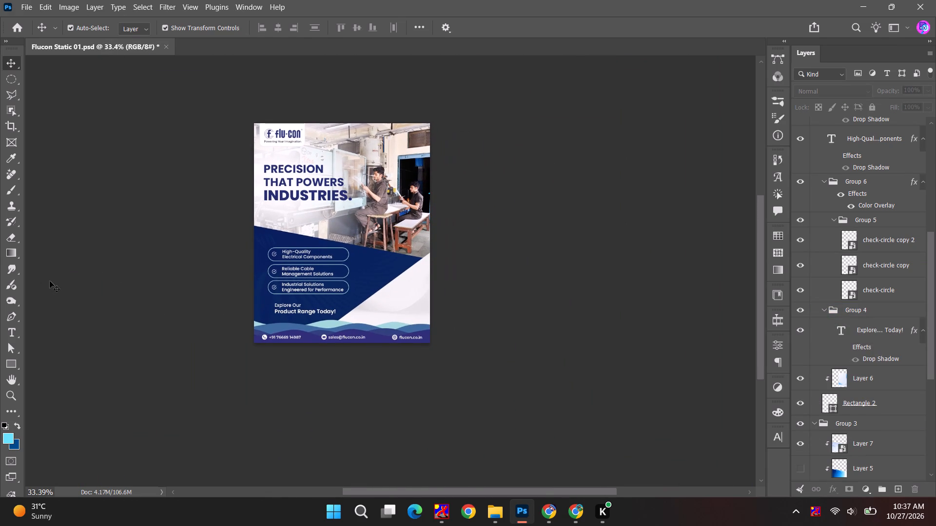
pyautogui.hotkey('alt', 'Tab')
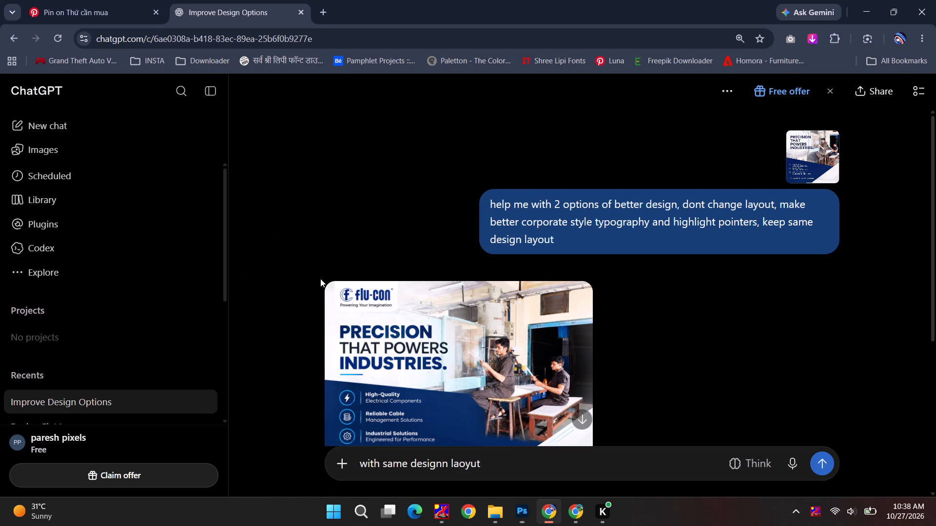
pyautogui.hotkey('alt', 'Tab')
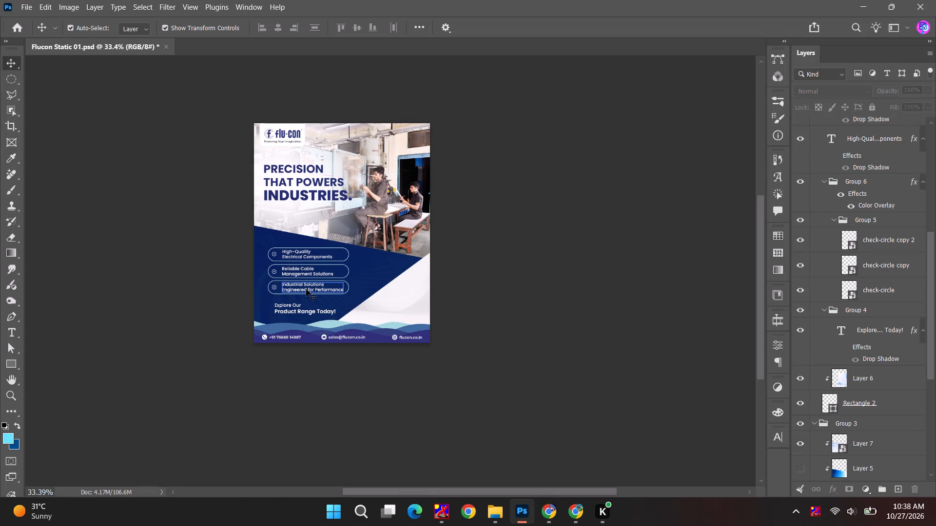
pyautogui.keyDown('alt'); pyautogui.scroll(9, 292, 318); pyautogui.keyUp('alt')
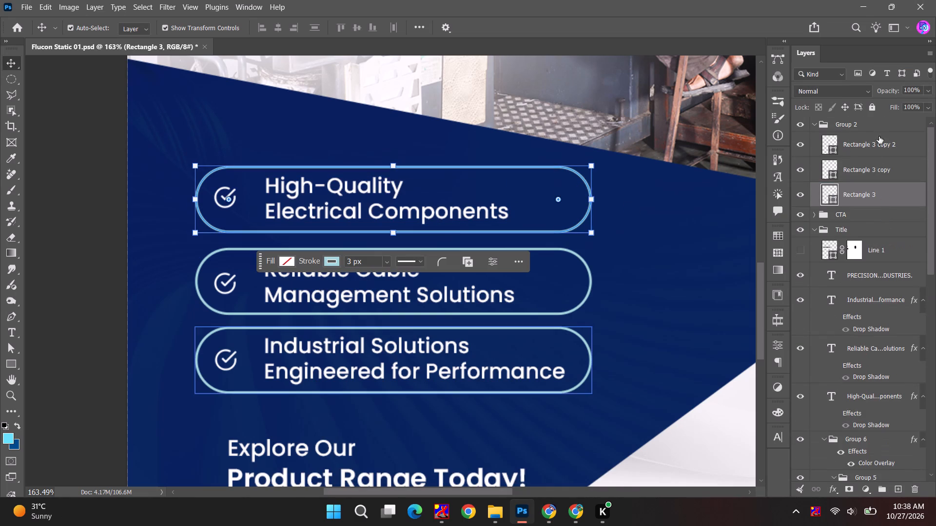
pyautogui.click(800, 121)
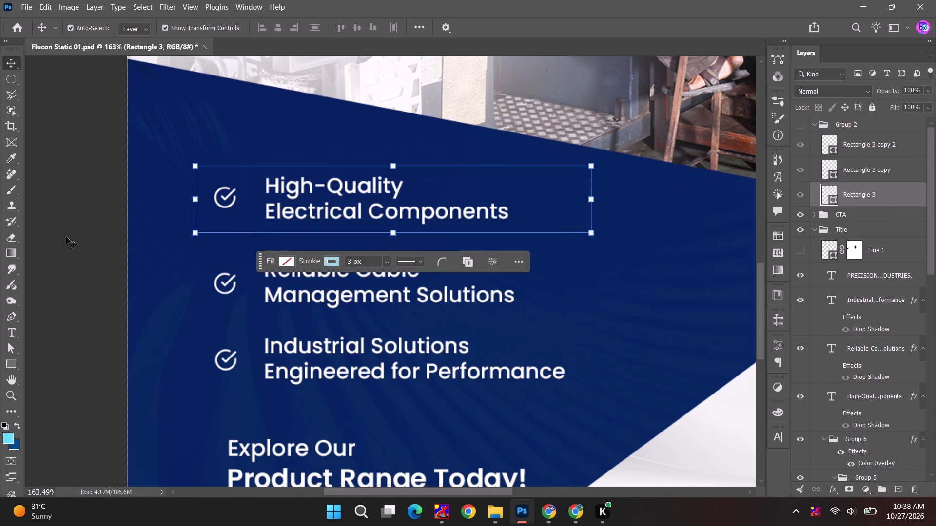
pyautogui.click(66, 237)
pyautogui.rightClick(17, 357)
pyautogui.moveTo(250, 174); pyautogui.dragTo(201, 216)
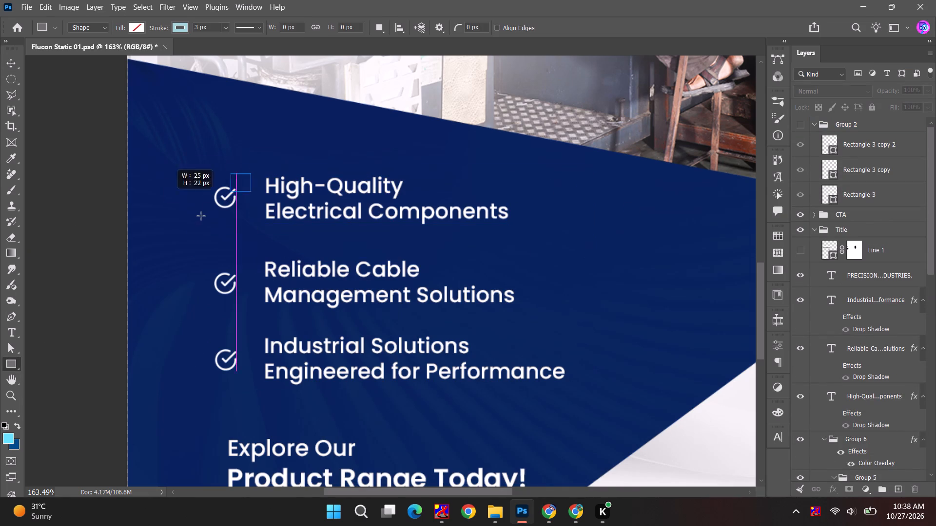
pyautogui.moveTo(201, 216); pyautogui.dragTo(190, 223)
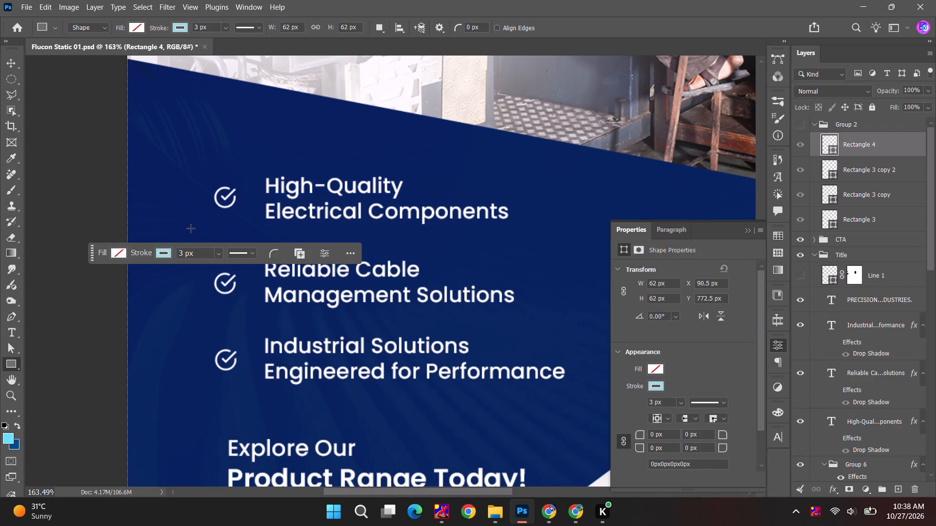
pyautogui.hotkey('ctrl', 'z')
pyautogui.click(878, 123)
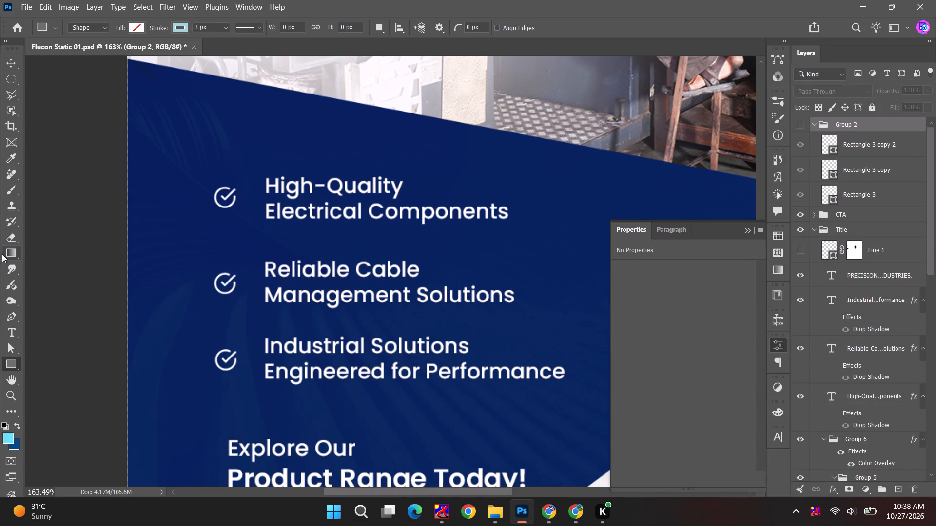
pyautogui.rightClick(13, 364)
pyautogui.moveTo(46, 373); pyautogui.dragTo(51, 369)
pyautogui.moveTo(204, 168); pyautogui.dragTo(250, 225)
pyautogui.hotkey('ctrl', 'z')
# Draw a 71 px outlined circle with a 3 px stroke around the first check icon and place its layer above Group 2.
pyautogui.rightClick(9, 370)
pyautogui.click(39, 375)
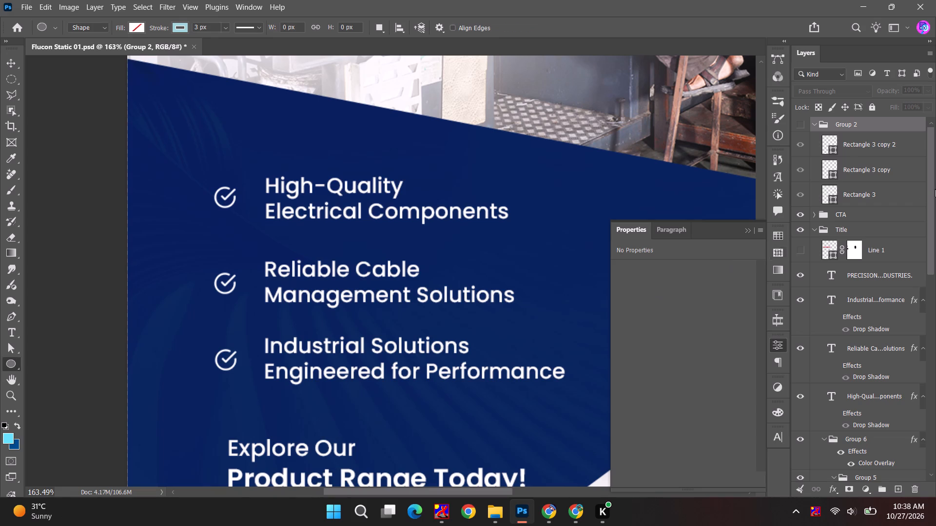
pyautogui.moveTo(195, 172); pyautogui.dragTo(236, 219)
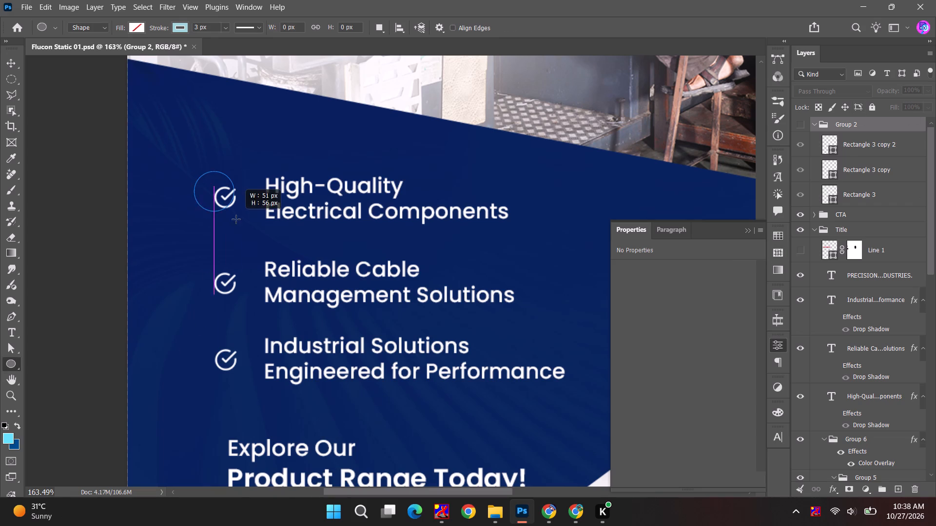
pyautogui.moveTo(236, 219); pyautogui.dragTo(251, 228)
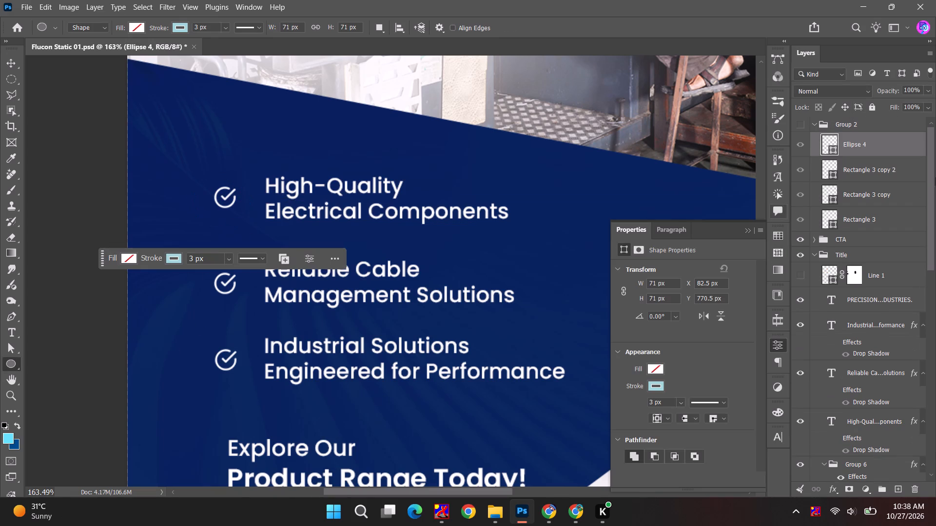
pyautogui.moveTo(887, 143); pyautogui.dragTo(886, 117)
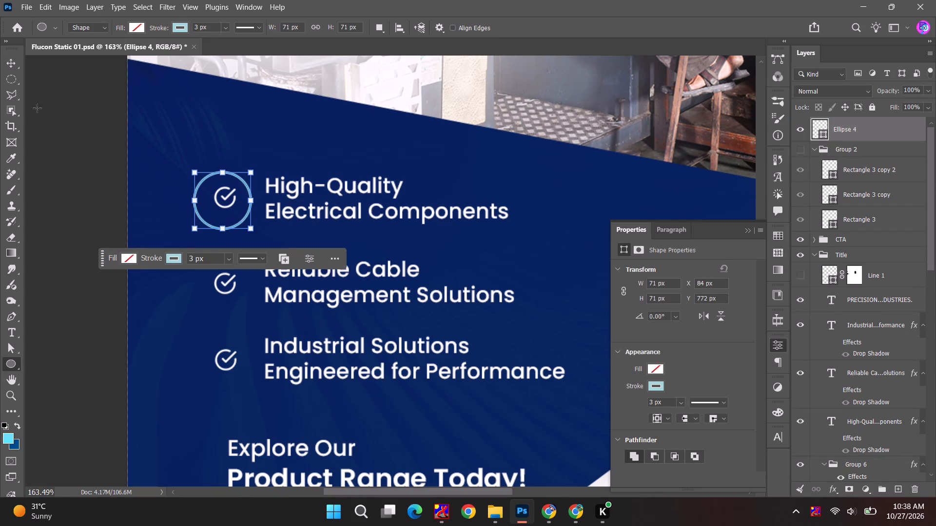
pyautogui.click(16, 60)
pyautogui.click(33, 131)
# Move the first check-circle icon to the centre of the new circle.
pyautogui.keyDown('alt'); pyautogui.scroll(5, 262, 184); pyautogui.keyUp('alt')
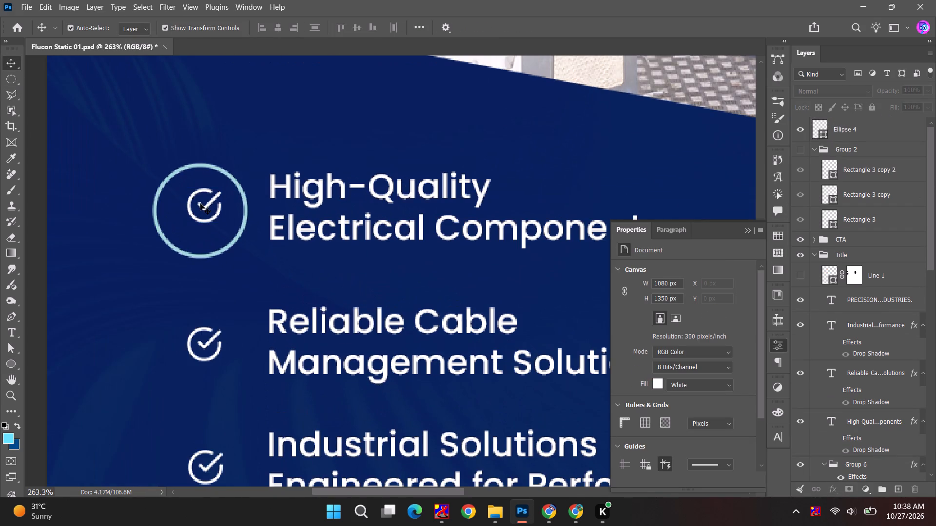
pyautogui.moveTo(201, 205); pyautogui.dragTo(196, 211)
# Scale the outlined circle beside High-Quality Electrical Components down to about 88%, roughly 63 px across.
pyautogui.click(223, 252)
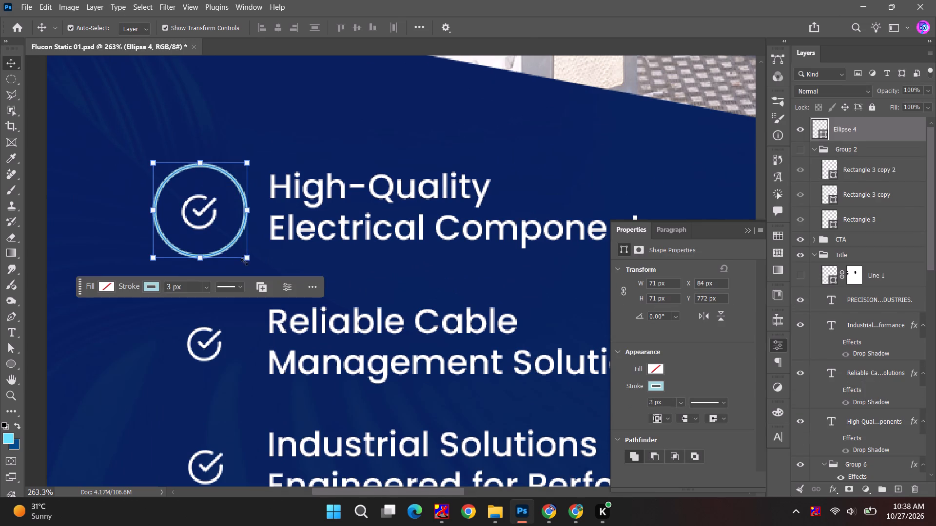
pyautogui.keyDown('shift'); pyautogui.moveTo(248, 259); pyautogui.dragTo(239, 244); pyautogui.keyUp('shift')
pyautogui.press('space')
pyautogui.press('space')
pyautogui.press('space')
pyautogui.moveTo(186, 228); pyautogui.dragTo(318, 242)
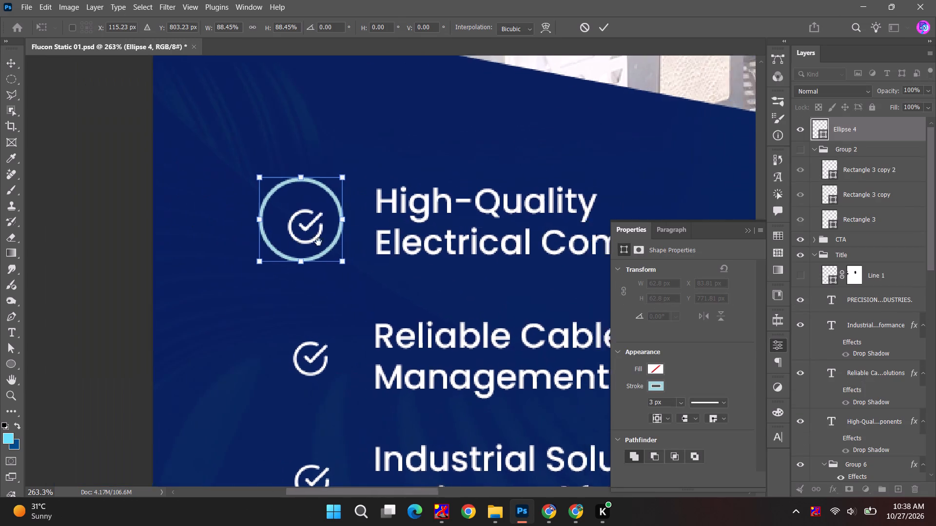
pyautogui.moveTo(318, 242); pyautogui.dragTo(319, 242)
pyautogui.click(333, 226)
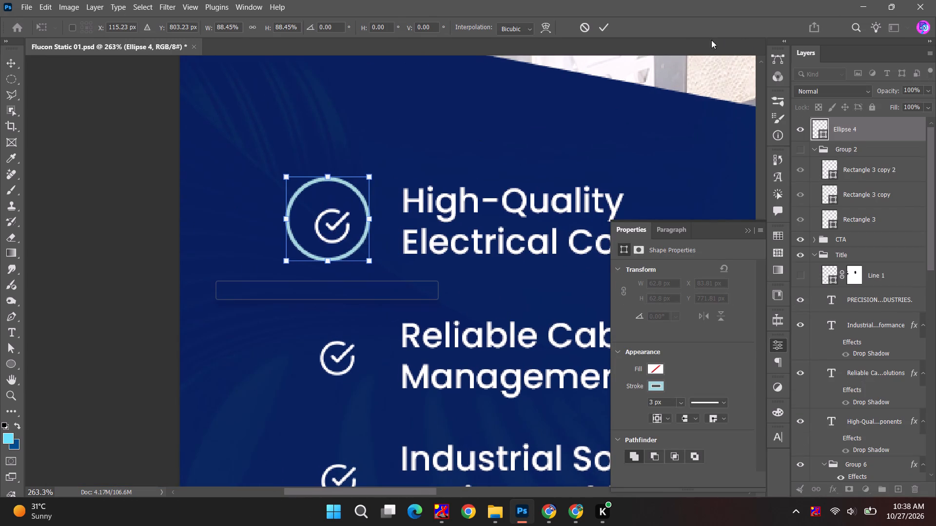
pyautogui.click(604, 26)
# Duplicate the outlined circle straight down beside the Reliable Cable and Industrial Solutions texts.
pyautogui.keyDown('alt'); pyautogui.moveTo(349, 186); pyautogui.dragTo(345, 329); pyautogui.keyUp('alt')
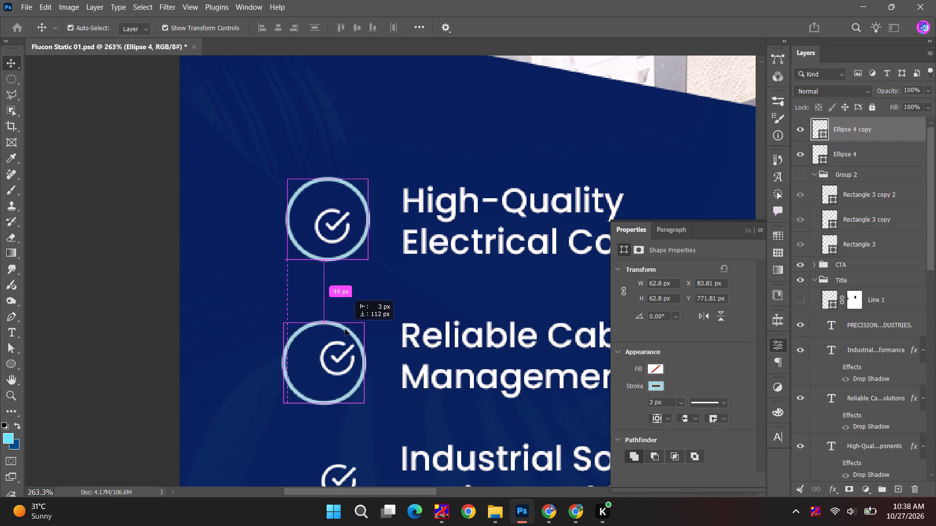
pyautogui.keyDown('alt'); pyautogui.moveTo(345, 329); pyautogui.dragTo(352, 321); pyautogui.keyUp('alt')
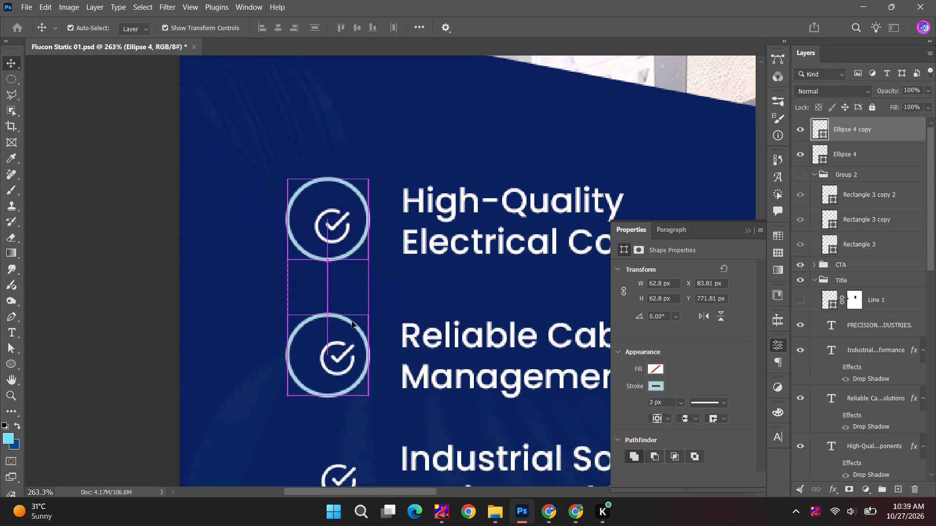
pyautogui.press('space')
pyautogui.press('space')
pyautogui.press('space')
pyautogui.moveTo(301, 313); pyautogui.dragTo(326, 200)
pyautogui.keyDown('alt'); pyautogui.moveTo(368, 206); pyautogui.dragTo(365, 317); pyautogui.keyUp('alt')
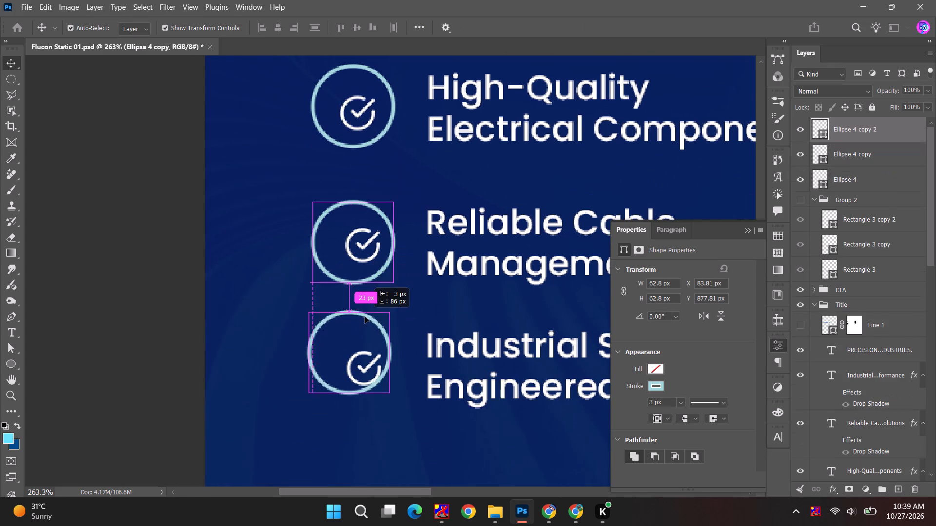
pyautogui.keyDown('alt'); pyautogui.moveTo(365, 317); pyautogui.dragTo(364, 335); pyautogui.keyUp('alt')
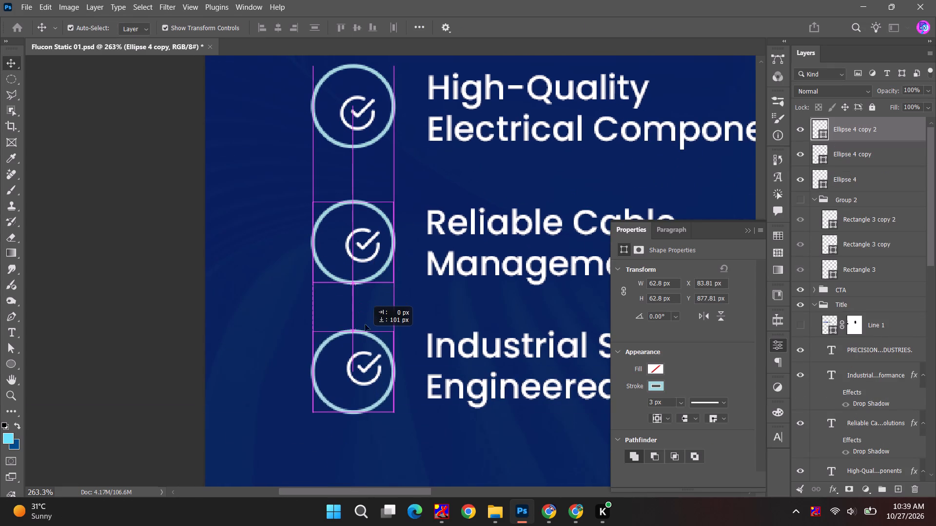
# Distribute the three outlined circles evenly in the vertical direction.
pyautogui.keyDown('shift'); pyautogui.click(363, 202); pyautogui.keyUp('shift')
pyautogui.keyDown('shift'); pyautogui.click(360, 205); pyautogui.keyUp('shift')
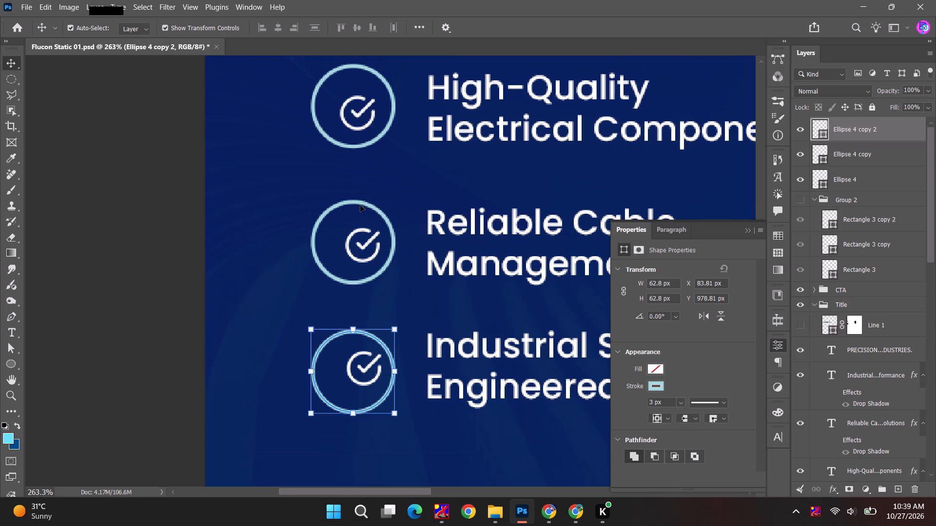
pyautogui.click(154, 309)
pyautogui.click(337, 338)
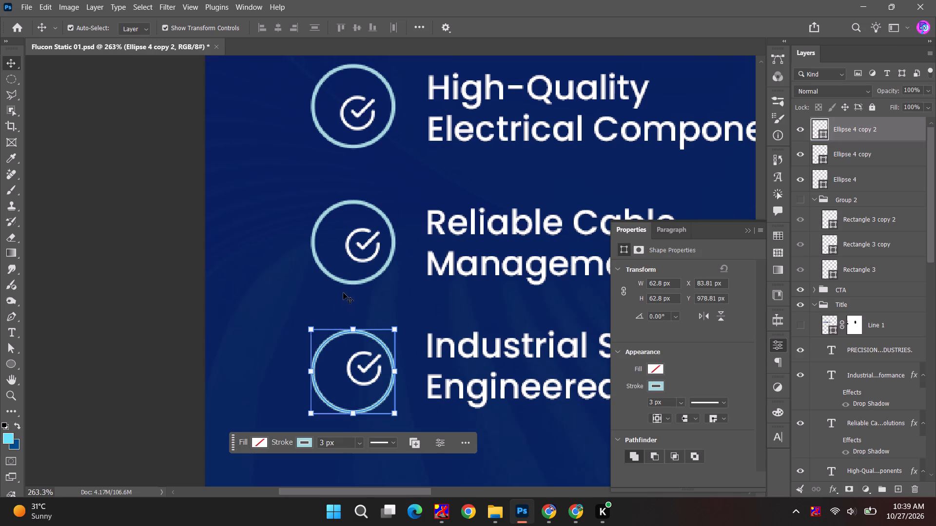
pyautogui.keyDown('shift'); pyautogui.click(348, 283); pyautogui.keyUp('shift')
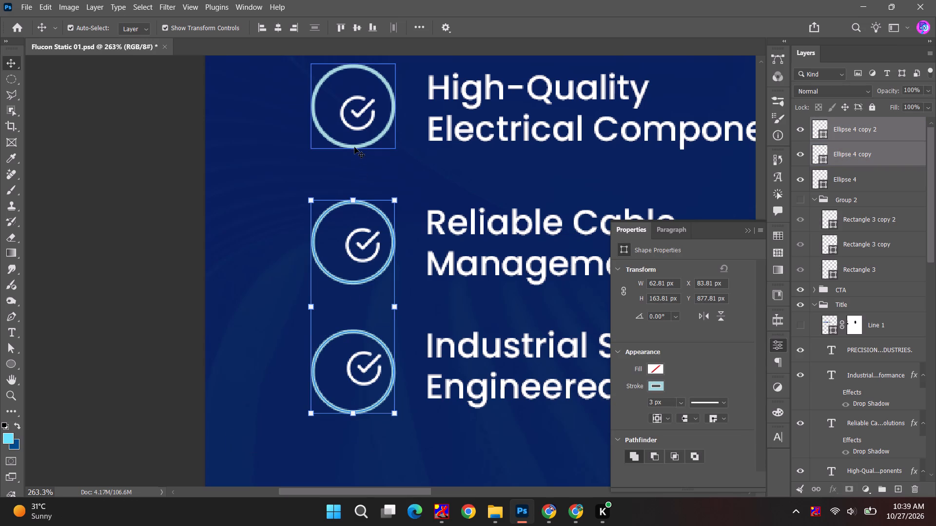
pyautogui.keyDown('shift'); pyautogui.click(355, 146); pyautogui.keyUp('shift')
pyautogui.click(314, 23)
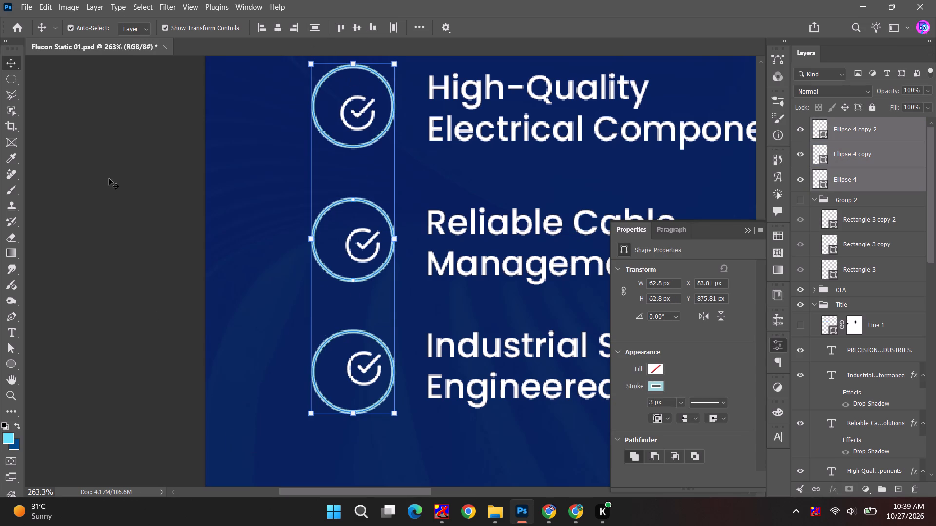
pyautogui.click(90, 194)
# Move the Reliable Cable Management Solutions text up slightly so it is vertically centred on its circle.
pyautogui.moveTo(477, 222); pyautogui.dragTo(477, 215)
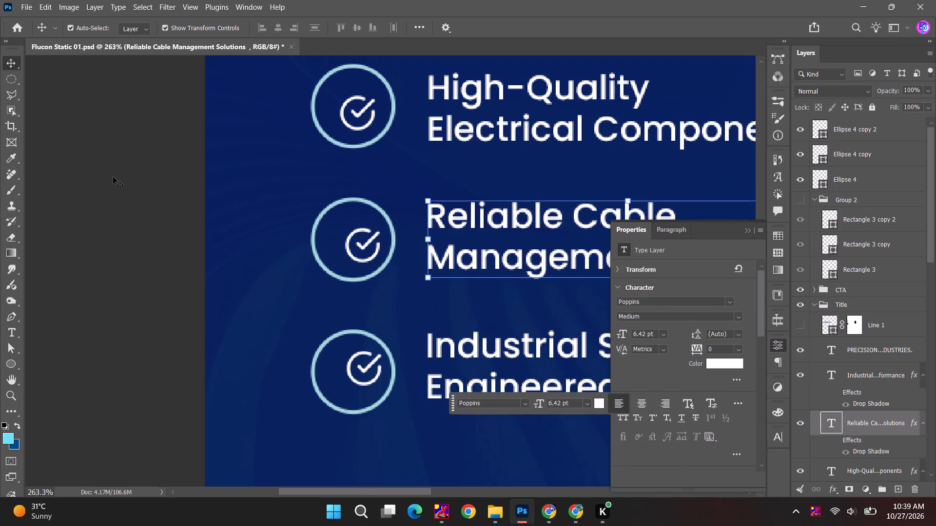
pyautogui.click(113, 177)
# Move the Explore Our Product Range Today! text left by about 41 px to align with the circles' left edge.
pyautogui.keyDown('alt'); pyautogui.scroll(-5, 110, 194); pyautogui.keyUp('alt')
pyautogui.keyDown('alt'); pyautogui.scroll(1, 110, 195); pyautogui.keyUp('alt')
pyautogui.keyDown('alt'); pyautogui.scroll(-4, 110, 195); pyautogui.keyUp('alt')
pyautogui.press('space')
pyautogui.moveTo(146, 228); pyautogui.dragTo(37, 222)
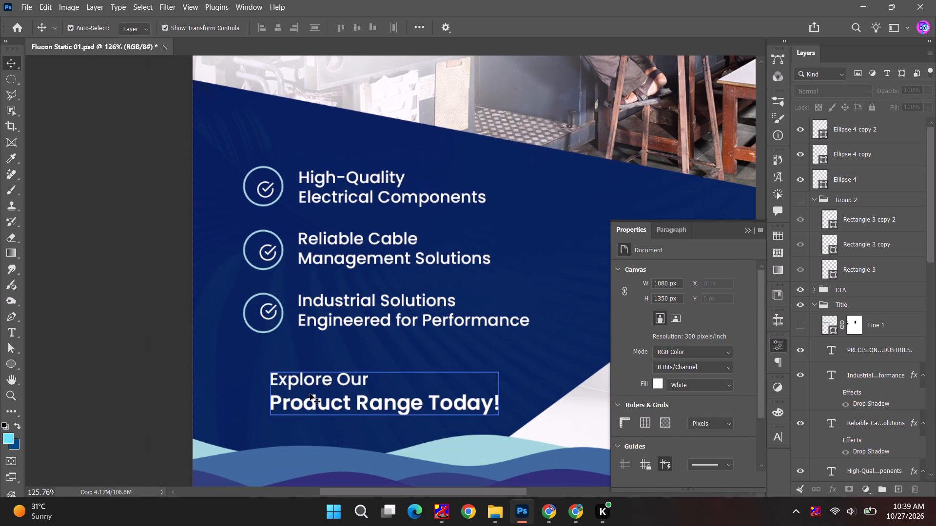
pyautogui.moveTo(311, 397); pyautogui.dragTo(286, 397)
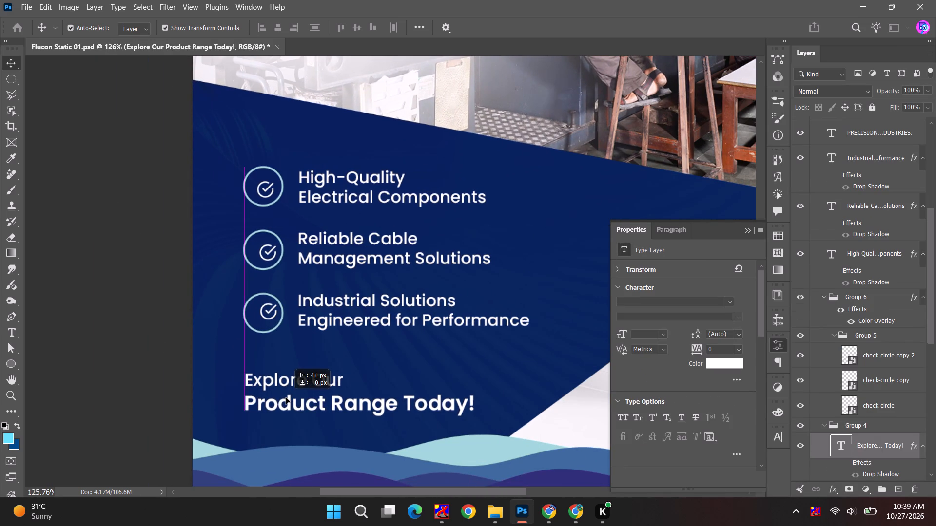
pyautogui.moveTo(286, 397); pyautogui.dragTo(286, 398)
# Hide Group 5, which holds the three check-circle icons, leaving the outlined circles empty.
pyautogui.click(268, 253)
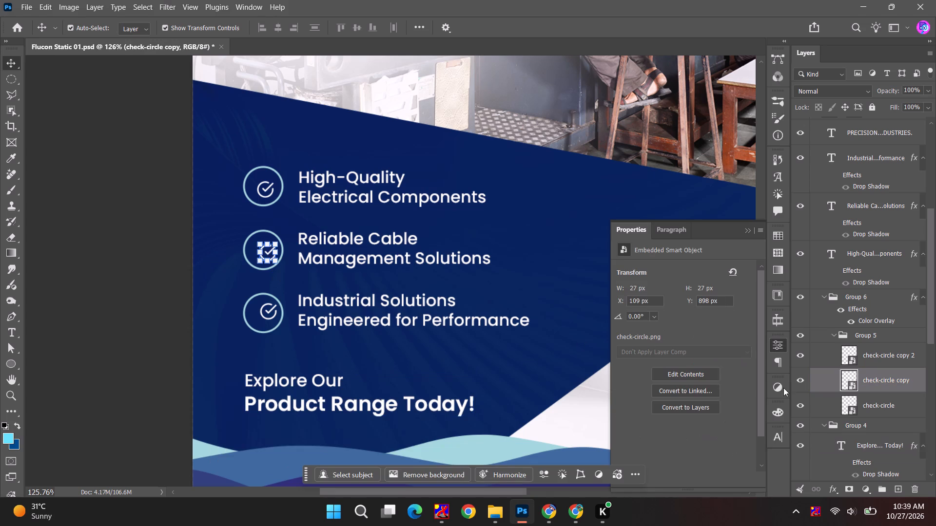
pyautogui.click(800, 337)
pyautogui.click(167, 211)
# Review the whole poster layout, then examine the empty circles in the feature list up close.
pyautogui.keyDown('alt'); pyautogui.scroll(-4, 167, 211); pyautogui.keyUp('alt')
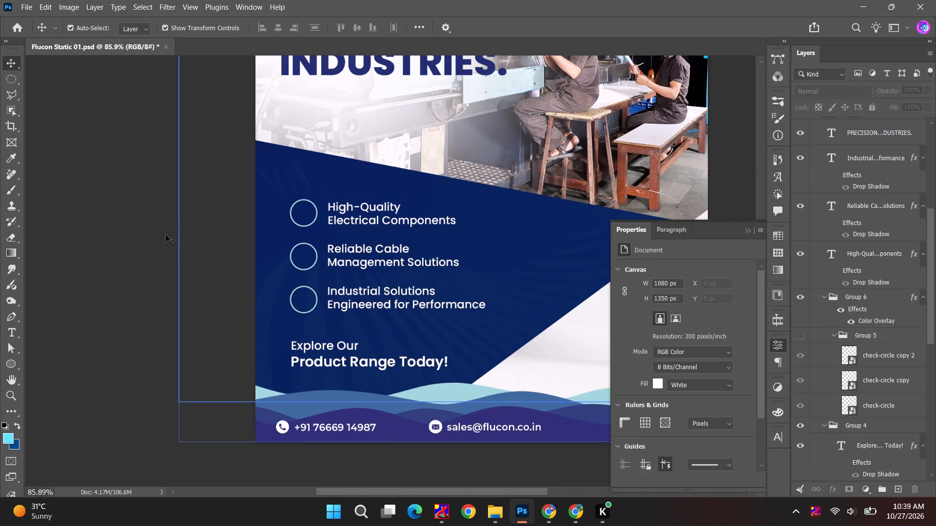
pyautogui.press('space')
pyautogui.moveTo(168, 248); pyautogui.dragTo(139, 264)
pyautogui.press('space')
pyautogui.press('space')
pyautogui.moveTo(125, 226); pyautogui.dragTo(60, 293)
pyautogui.keyDown('alt'); pyautogui.scroll(-5, 61, 293); pyautogui.keyUp('alt')
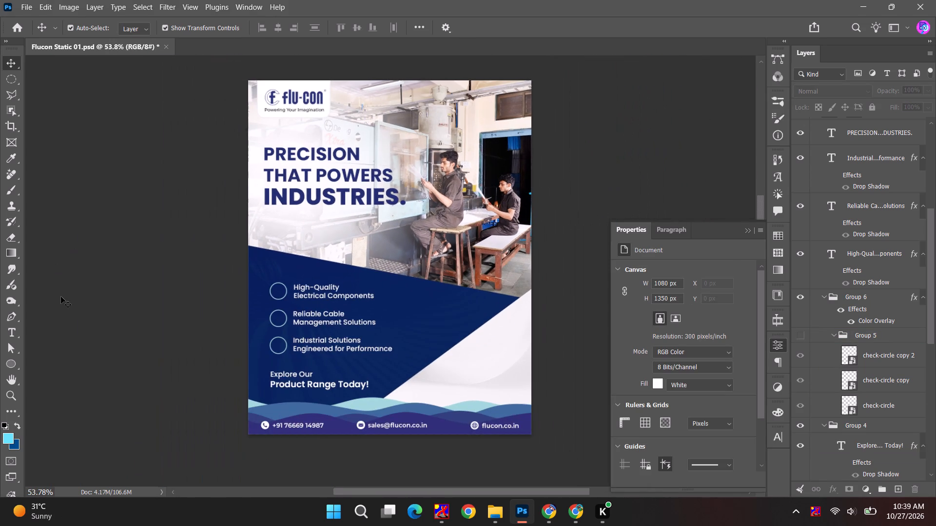
pyautogui.keyDown('alt'); pyautogui.scroll(-2, 73, 308); pyautogui.keyUp('alt')
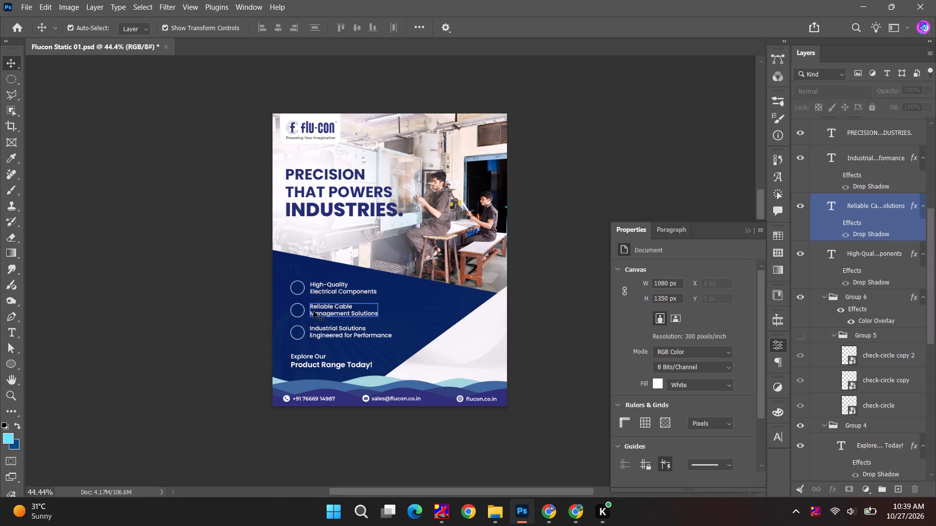
pyautogui.keyDown('alt'); pyautogui.scroll(11, 316, 306); pyautogui.keyUp('alt')
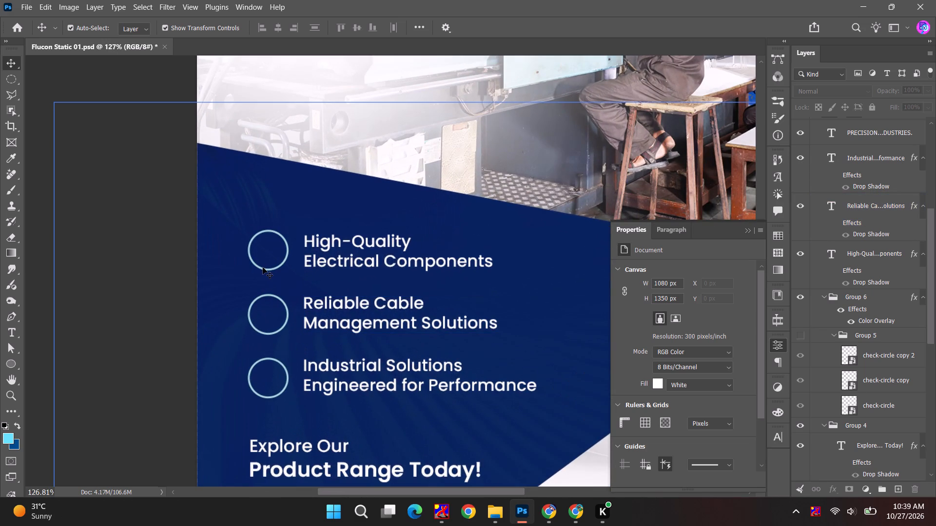
# Vertically centre the High-Quality Electrical Components text on its circle, then move both up 10 px.
pyautogui.click(272, 269)
pyautogui.keyDown('shift'); pyautogui.click(328, 245); pyautogui.keyUp('shift')
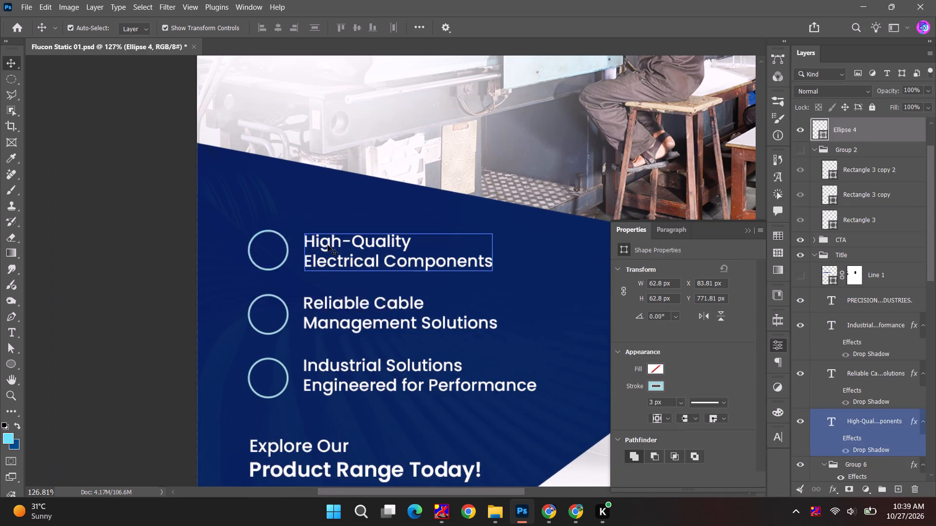
pyautogui.keyDown('shift'); pyautogui.click(276, 331); pyautogui.keyUp('shift')
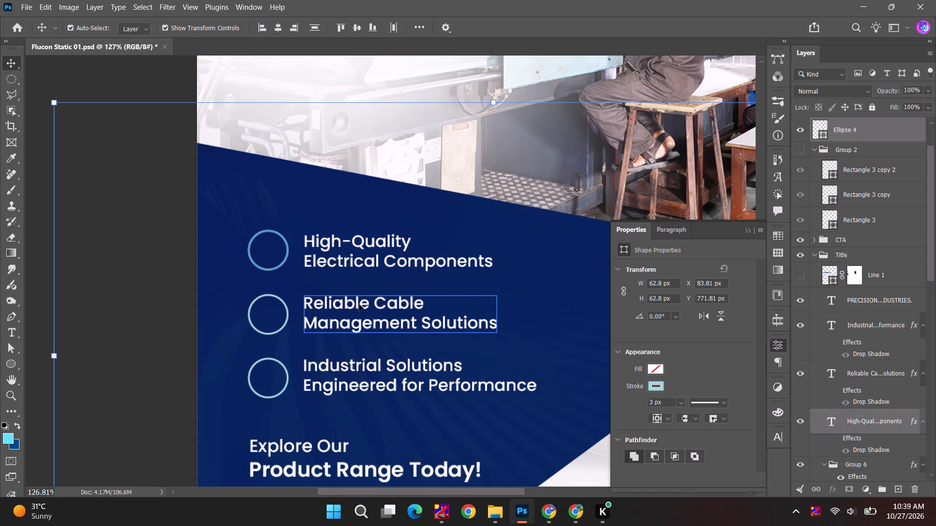
pyautogui.keyDown('shift'); pyautogui.click(359, 304); pyautogui.keyUp('shift')
pyautogui.click(115, 277)
pyautogui.click(261, 268)
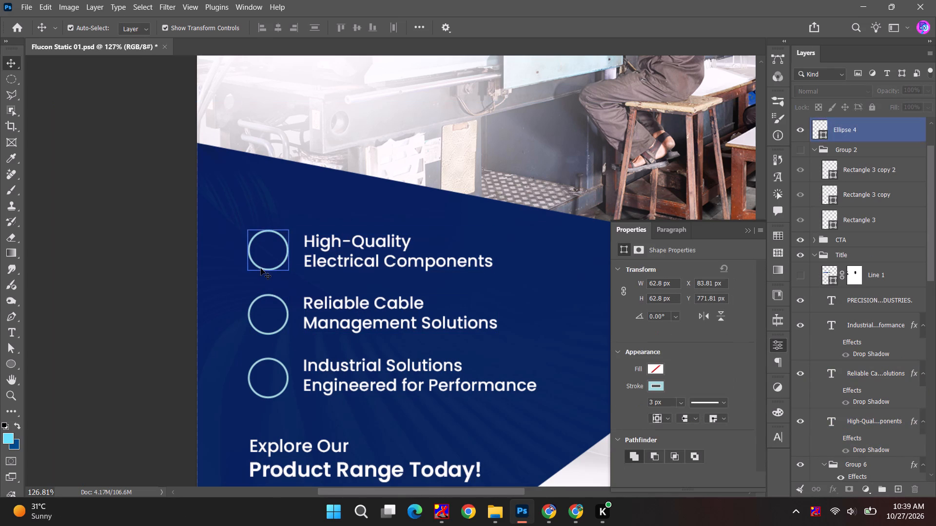
pyautogui.keyDown('shift'); pyautogui.click(347, 262); pyautogui.keyUp('shift')
pyautogui.click(354, 26)
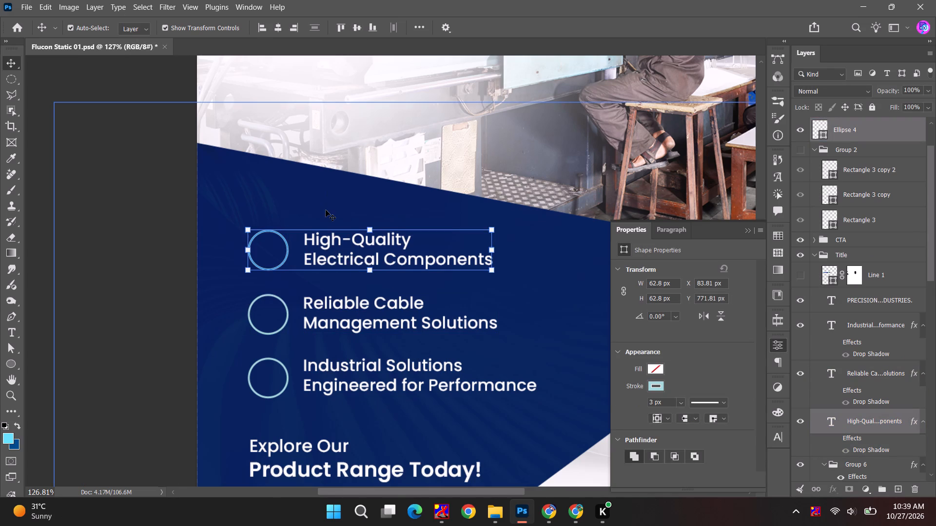
pyautogui.hotkey('shift', 'Up')
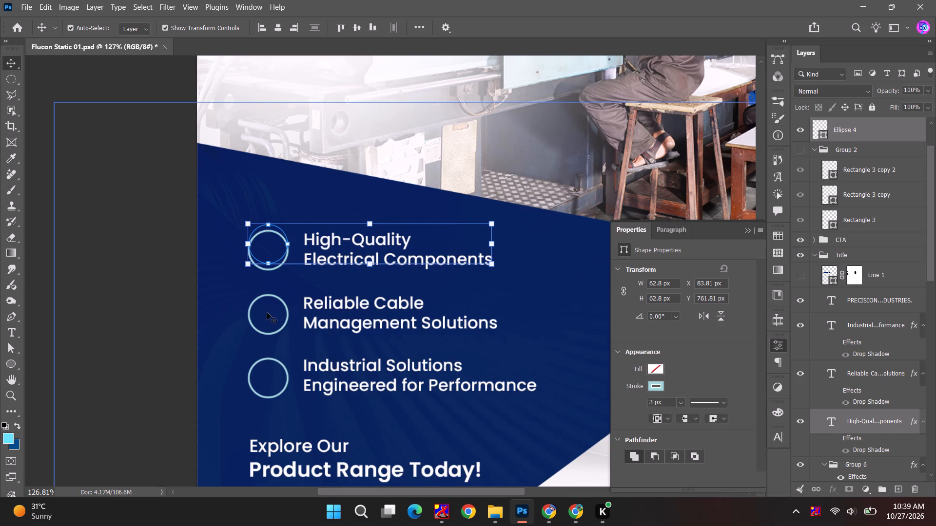
# Vertically centre the Reliable Cable Management Solutions text on its circle and move both up 9 px.
pyautogui.click(280, 298)
pyautogui.keyDown('shift'); pyautogui.click(366, 305); pyautogui.keyUp('shift')
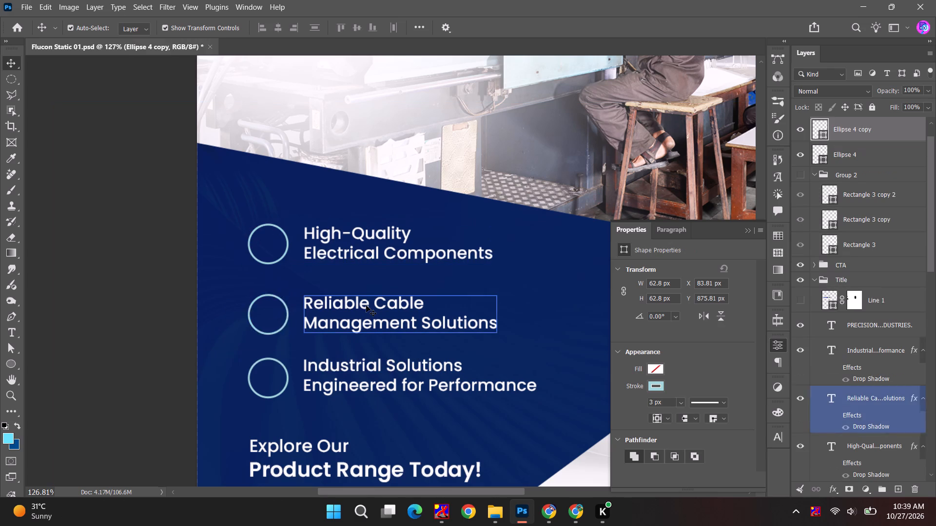
pyautogui.click(359, 28)
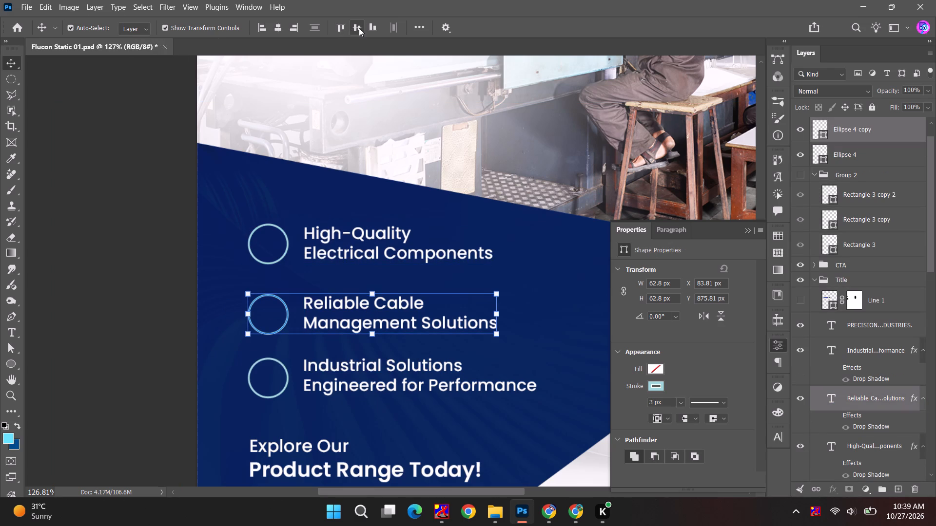
pyautogui.press('Up')
pyautogui.press('Up')
pyautogui.press('Up')
pyautogui.press('Up')
pyautogui.press('Up')
pyautogui.press('Up')
pyautogui.press('Up')
pyautogui.press('Up')
pyautogui.press('Up')
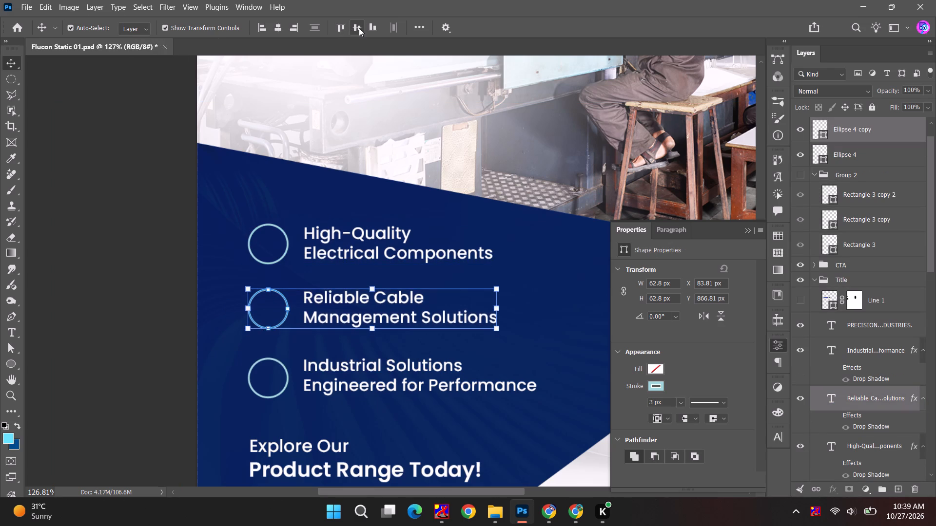
pyautogui.click(287, 372)
pyautogui.keyDown('shift'); pyautogui.click(355, 375); pyautogui.keyUp('shift')
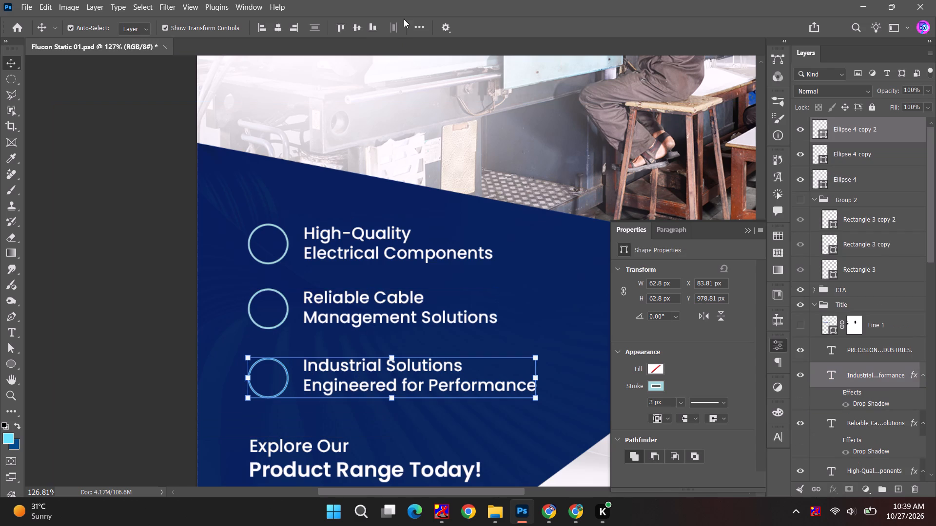
pyautogui.click(358, 31)
pyautogui.hotkey('shift', 'Up')
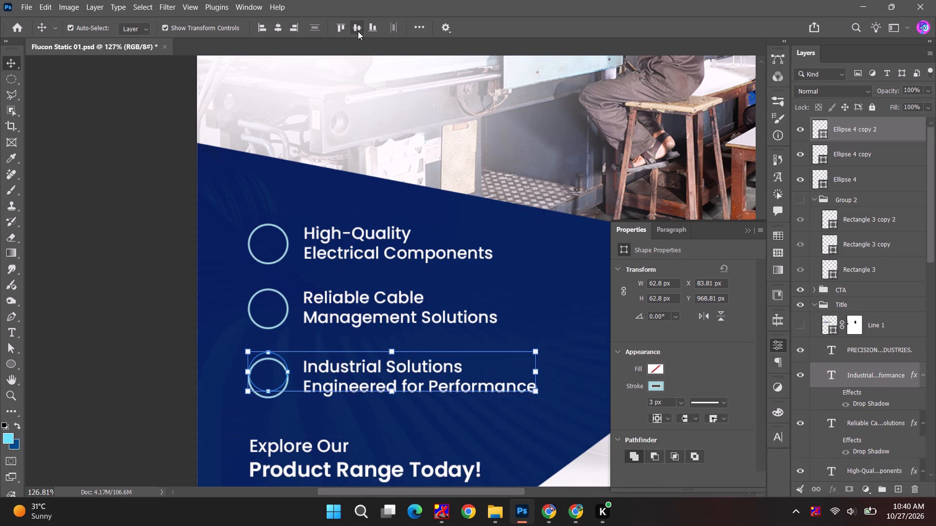
pyautogui.hotkey('shift', 'Up')
pyautogui.press('Down')
pyautogui.press('Down')
pyautogui.press('Down')
pyautogui.press('Down')
pyautogui.press('Down')
pyautogui.press('Down')
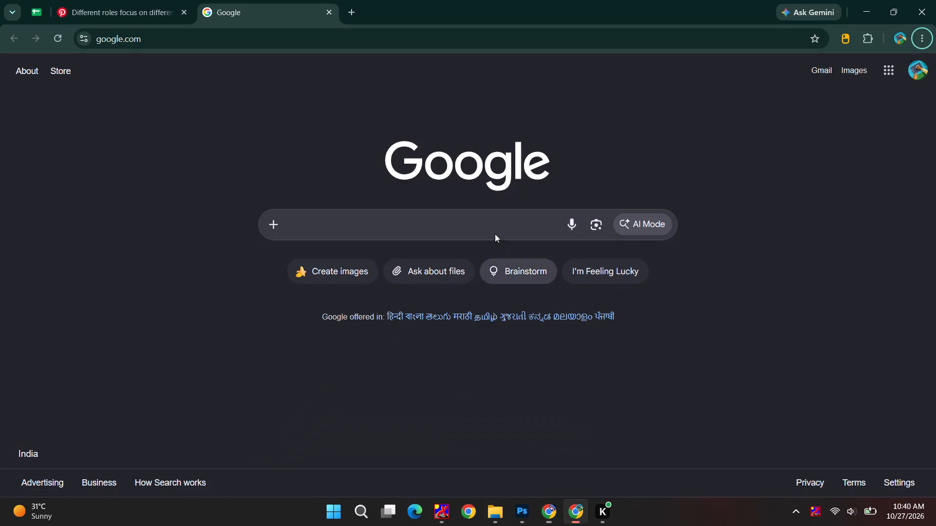
pyautogui.click(30, 1)
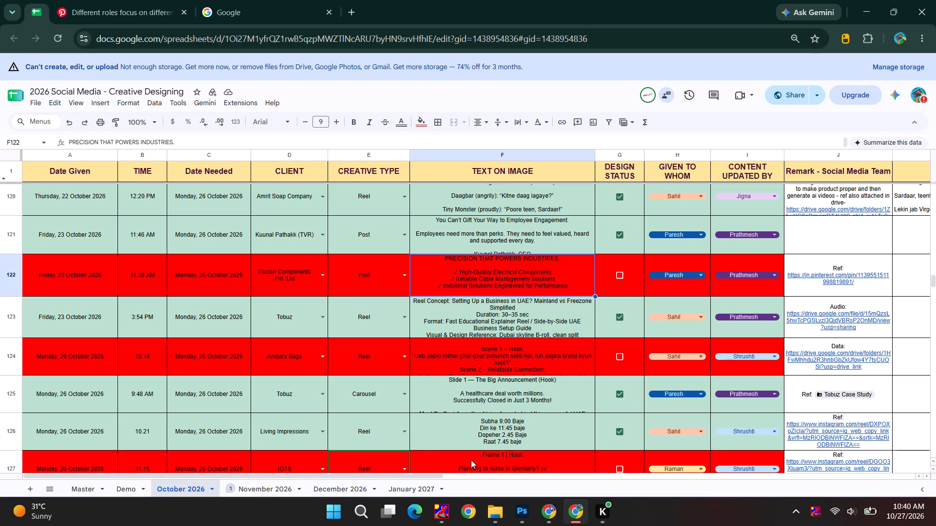
pyautogui.click(474, 510)
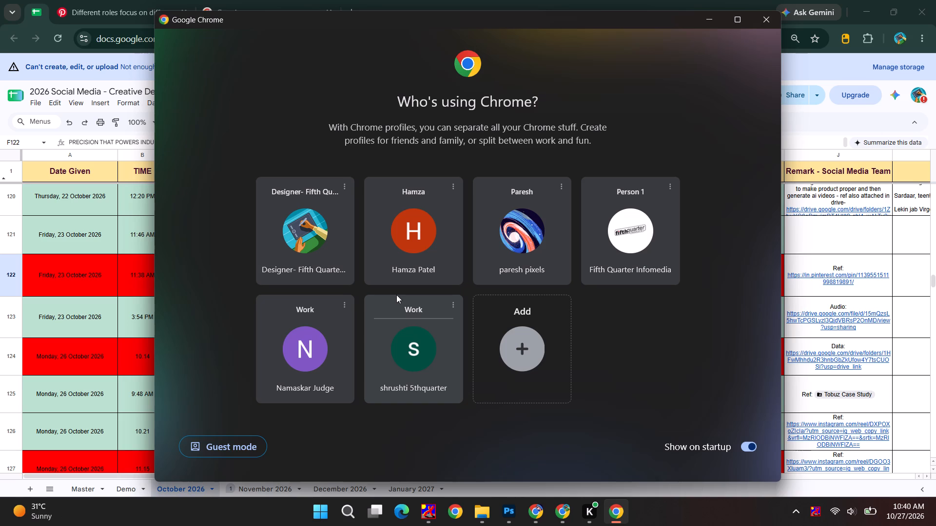
pyautogui.click(540, 250)
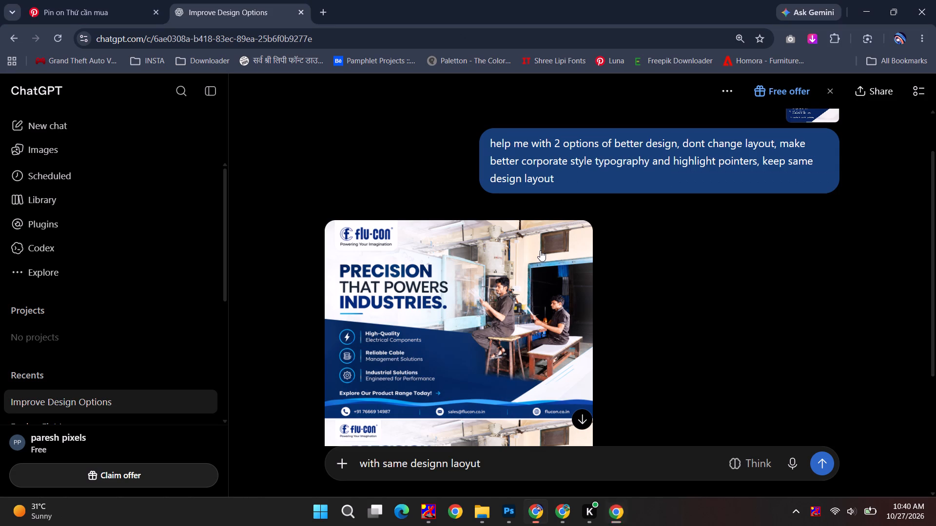
pyautogui.click(329, 17)
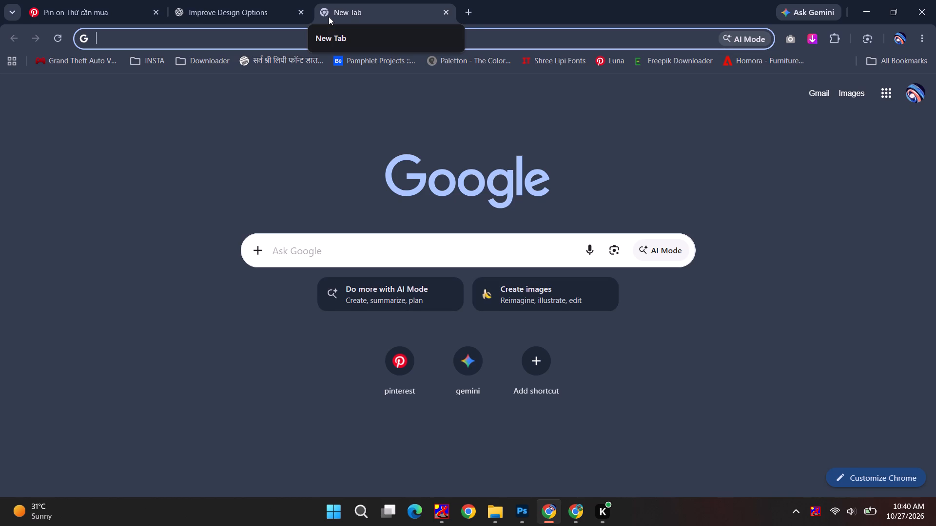
pyautogui.scroll(1, 227, 207)
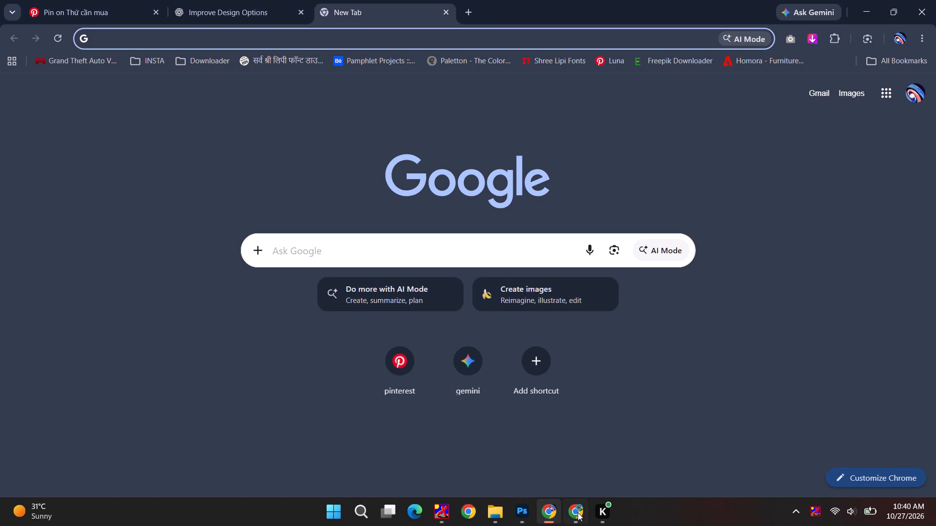
# Switch to the Fifth Quarter Infomedia Chrome profile and bring up its Flaticon search page.
pyautogui.click(578, 512)
pyautogui.click(469, 513)
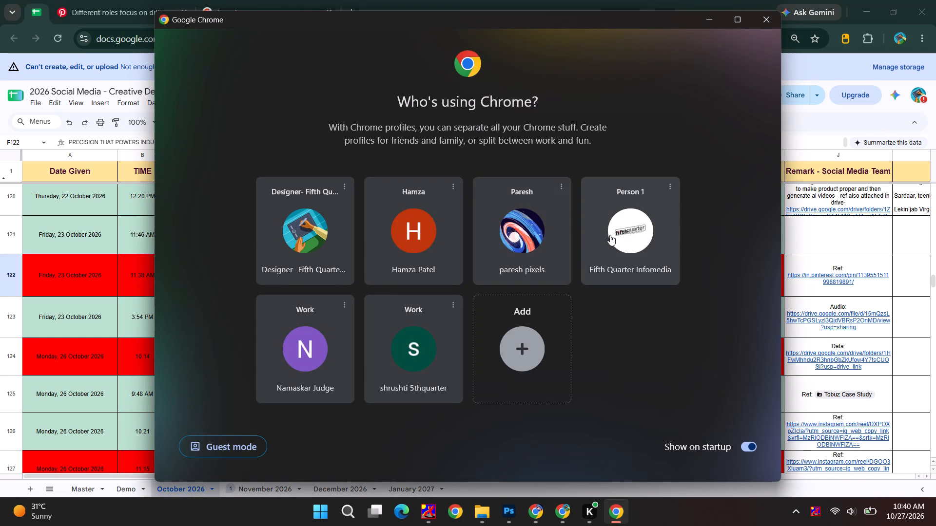
pyautogui.click(652, 257)
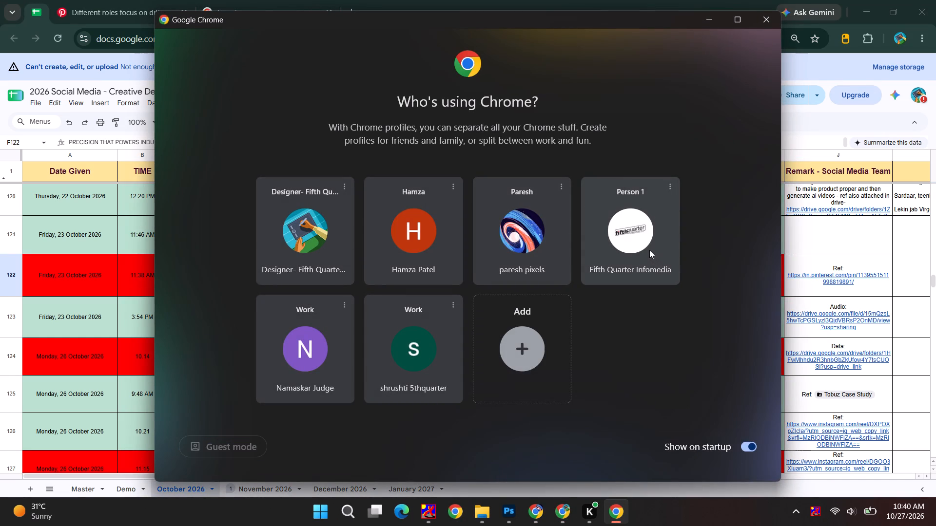
pyautogui.click(649, 250)
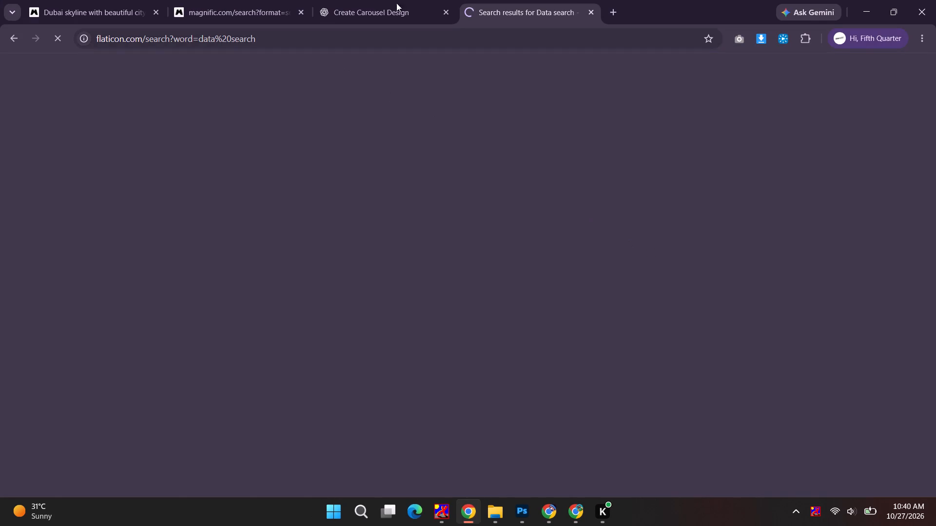
pyautogui.click(387, 0)
pyautogui.click(535, 2)
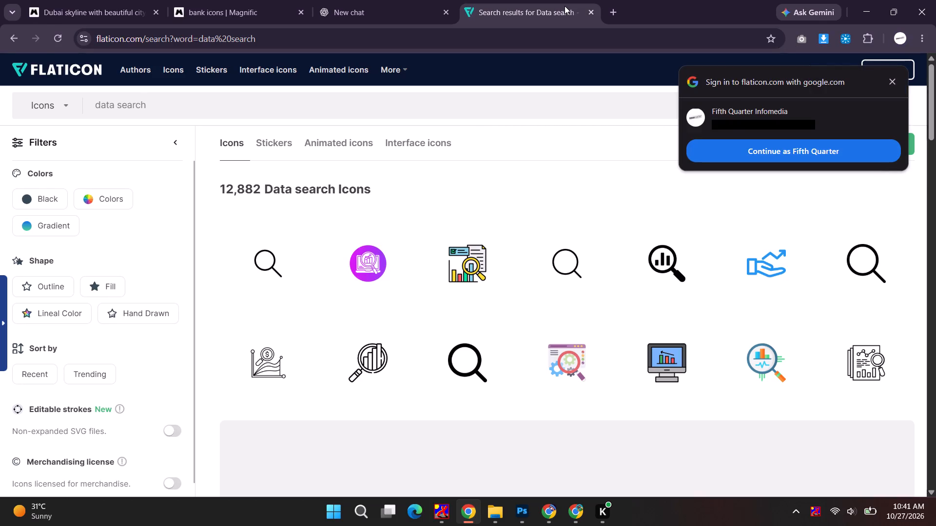
# Search Flaticon for "electircity" icons in place of the data search query.
pyautogui.moveTo(166, 101); pyautogui.dragTo(39, 107)
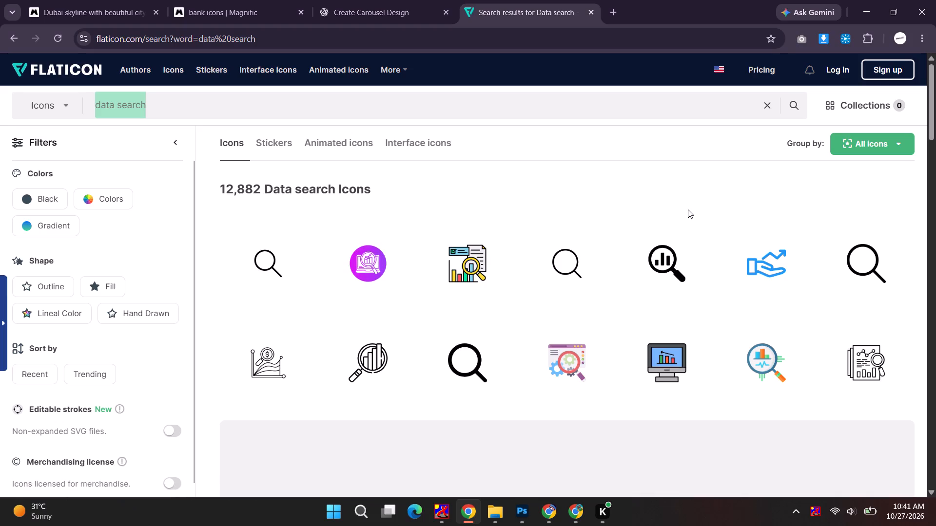
pyautogui.write('electircity')
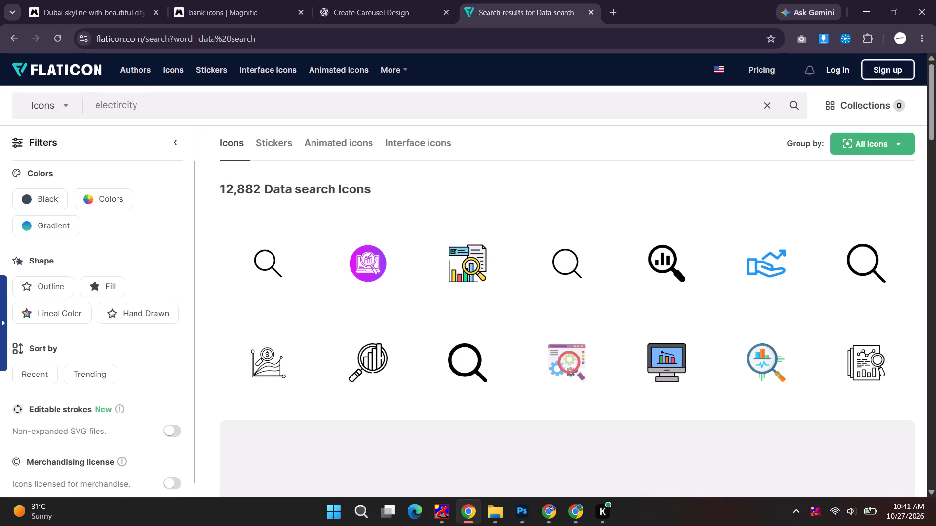
pyautogui.press('Return')
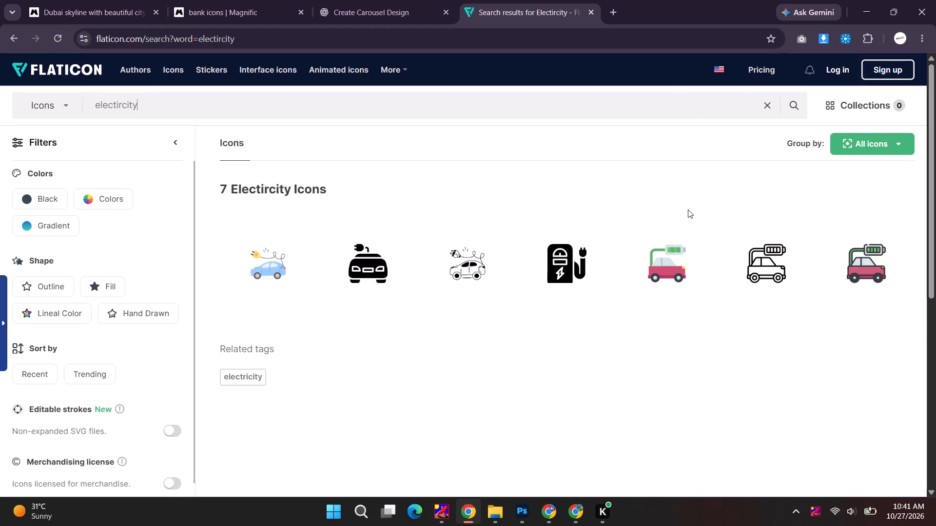
# Rework the misspelled Flaticon query to "elecricity" and run the icon search again.
pyautogui.click(117, 103)
pyautogui.press('BackSpace')
pyautogui.press('Right')
pyautogui.write('i4')
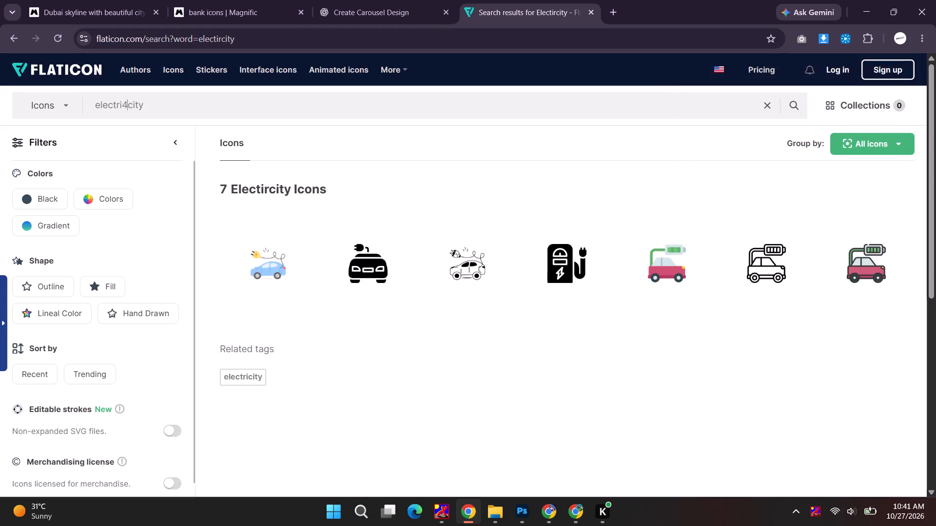
pyautogui.click(117, 103)
pyautogui.press('BackSpace')
pyautogui.press('Return')
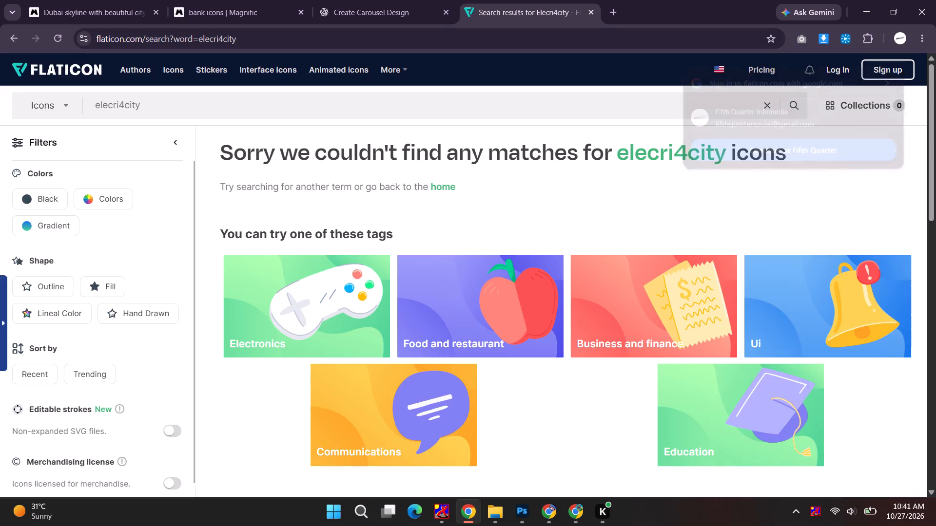
pyautogui.click(127, 101)
pyautogui.click(121, 106)
pyautogui.click(123, 108)
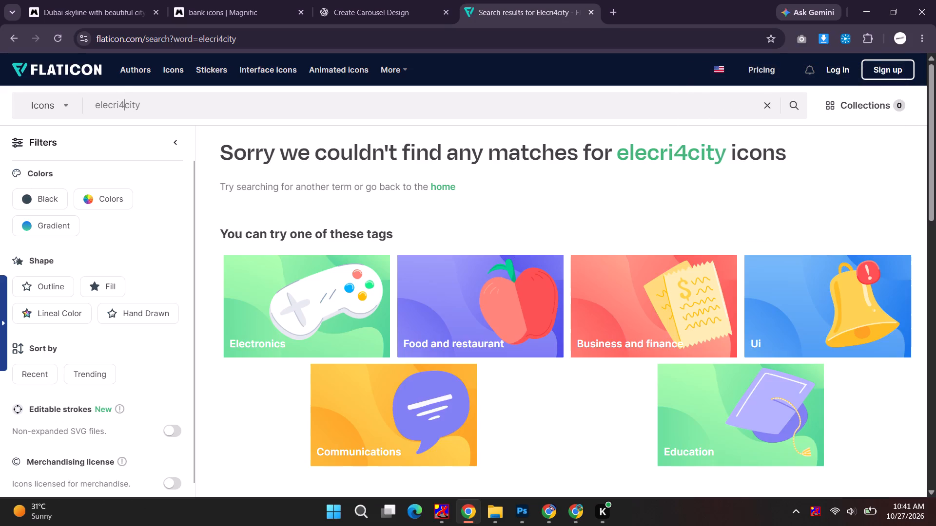
pyautogui.press('BackSpace')
pyautogui.click(793, 110)
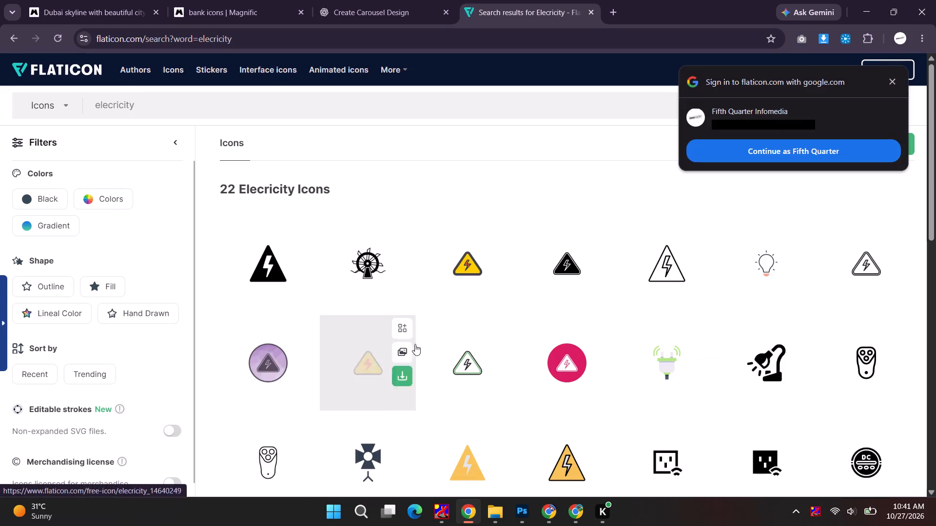
# Recheck the Flucon feature text in the content sheet and change the Flaticon icon search to "electric".
pyautogui.scroll(-4, 549, 363)
pyautogui.scroll(4, 416, 344)
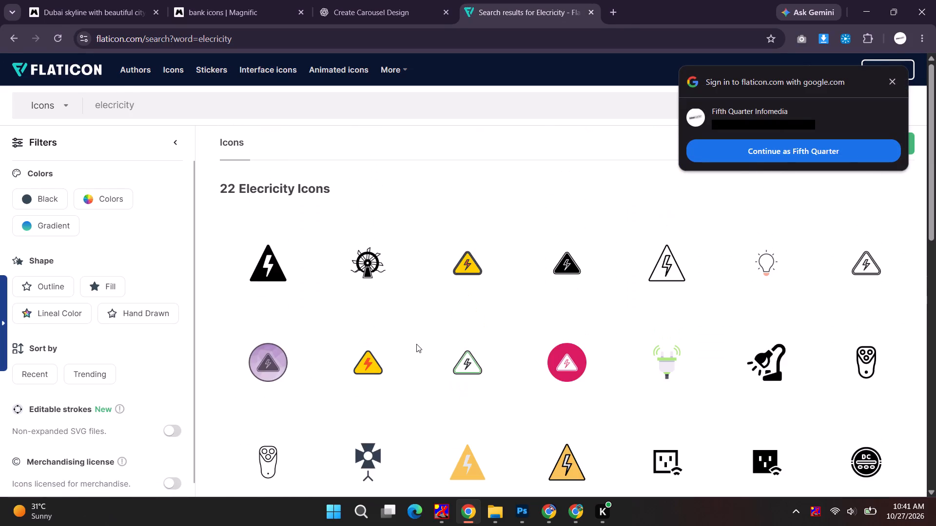
pyautogui.hotkey('alt', 'Tab')
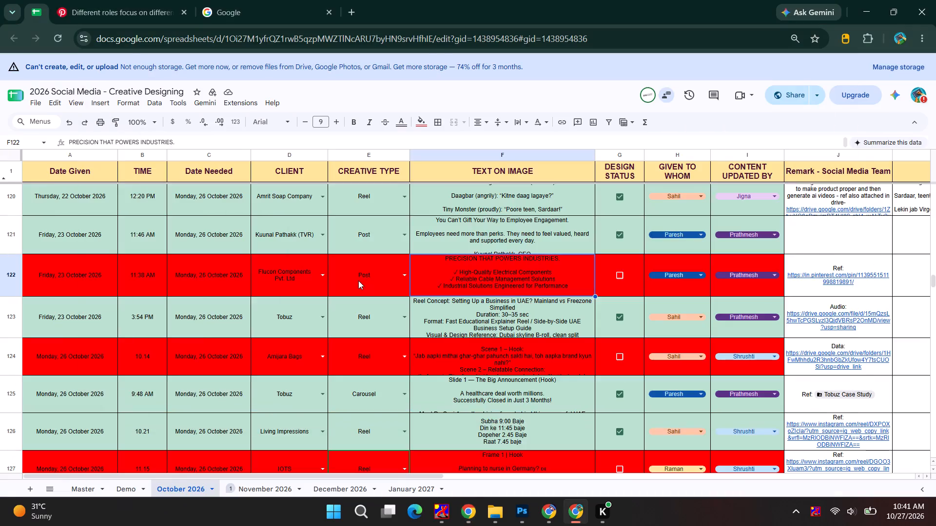
pyautogui.hotkey('alt', 'Tab')
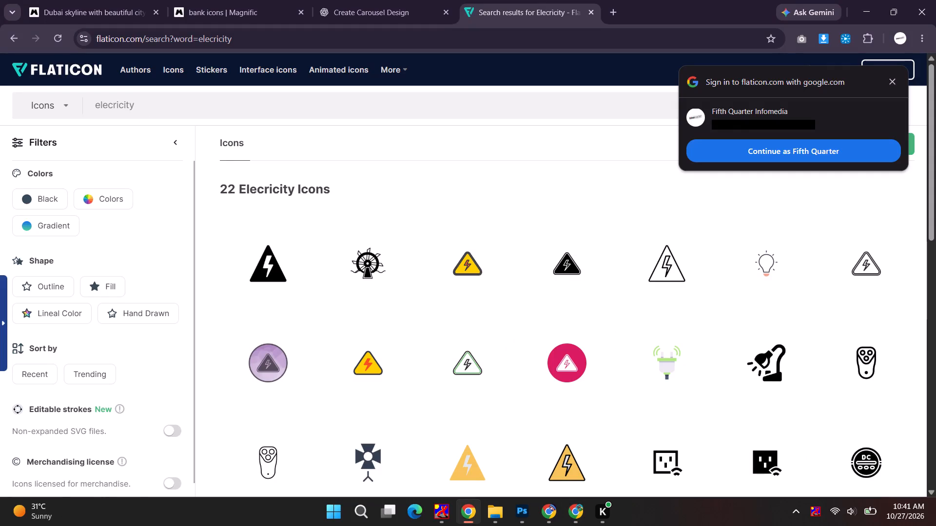
pyautogui.moveTo(114, 104); pyautogui.dragTo(177, 103)
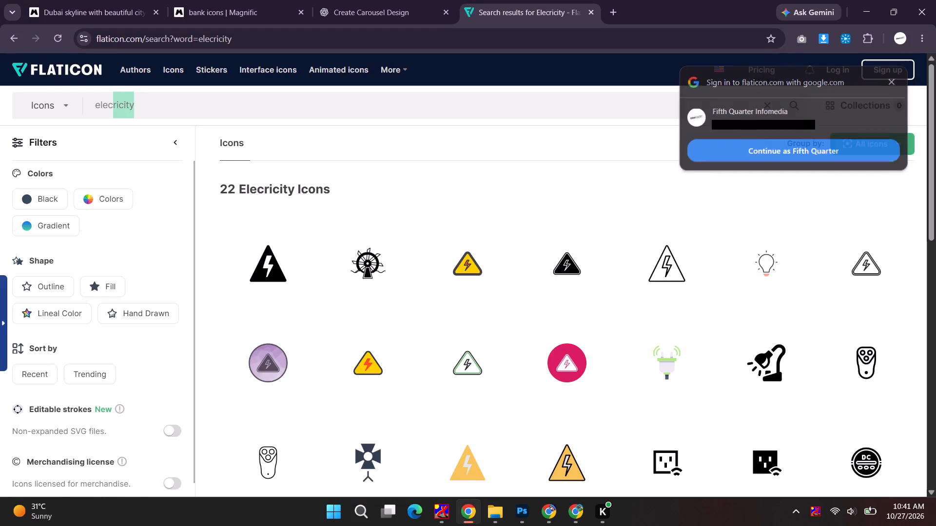
pyautogui.write('tric')
pyautogui.press('Return')
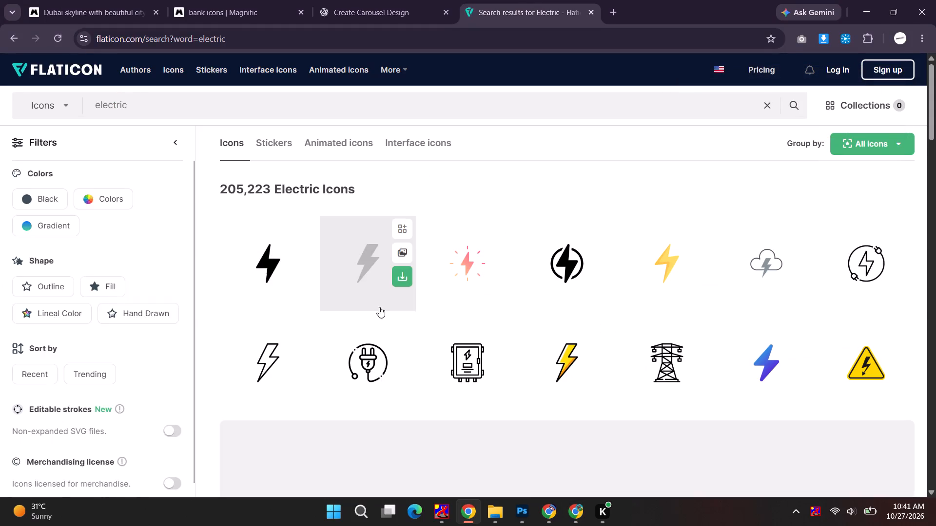
# Compare Flaticon's electric icons with the poster's feature list and empty circles in Photoshop.
pyautogui.hotkey('alt', 'Tab')
pyautogui.hotkey('alt', 'Tab')
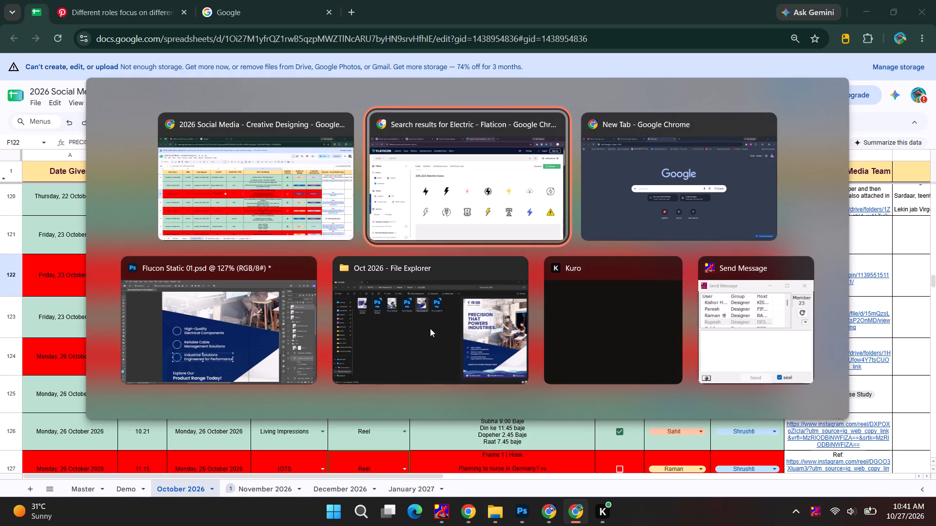
pyautogui.hotkey('alt', 'Tab')
pyautogui.hotkey('alt', 'Tab')
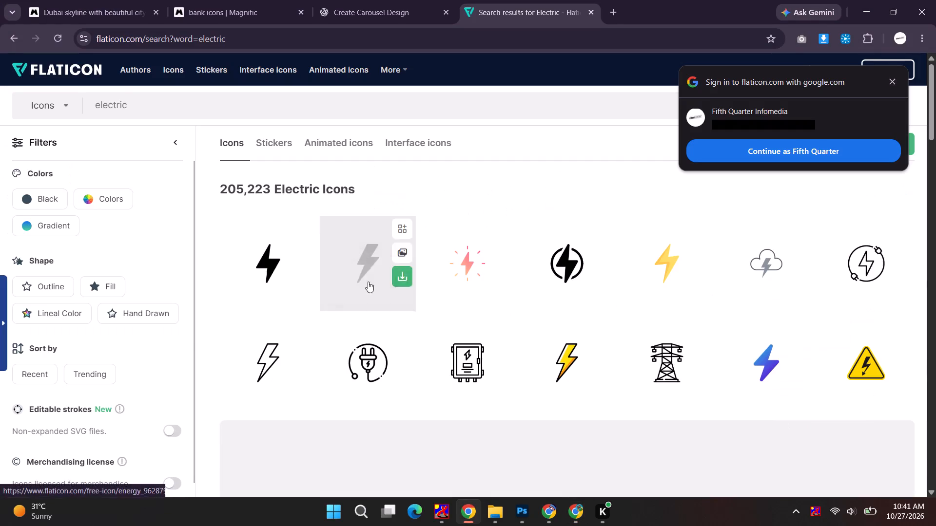
pyautogui.click(617, 432)
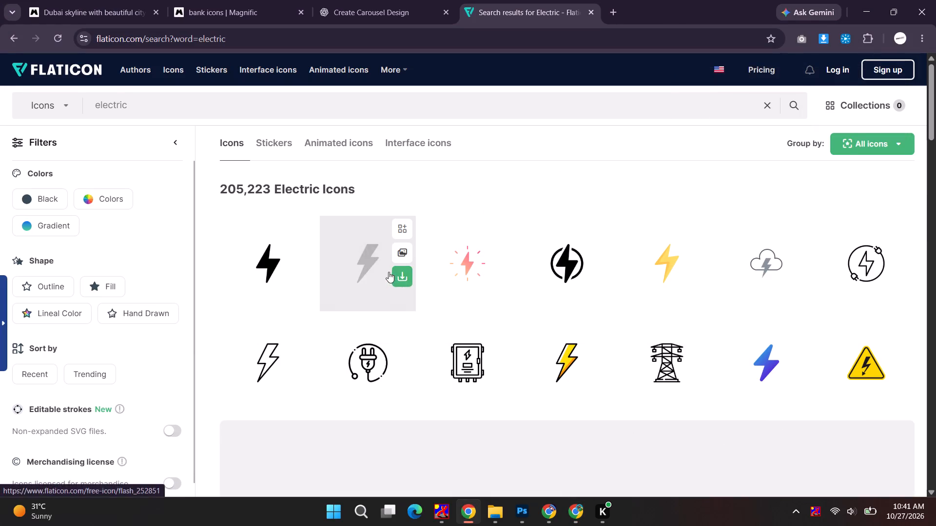
pyautogui.hotkey('alt', 'Tab')
pyautogui.hotkey('alt', 'Tab')
pyautogui.hotkey('alt', 'Tab')
pyautogui.keyDown('alt'); pyautogui.click(242, 362); pyautogui.keyUp('alt')
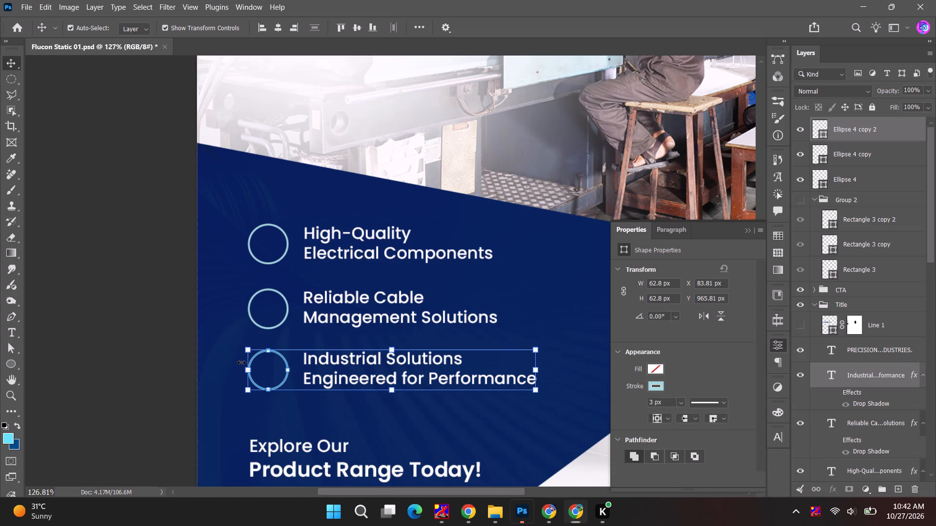
pyautogui.hotkey('alt', 'Tab')
pyautogui.hotkey('alt', 'Tab')
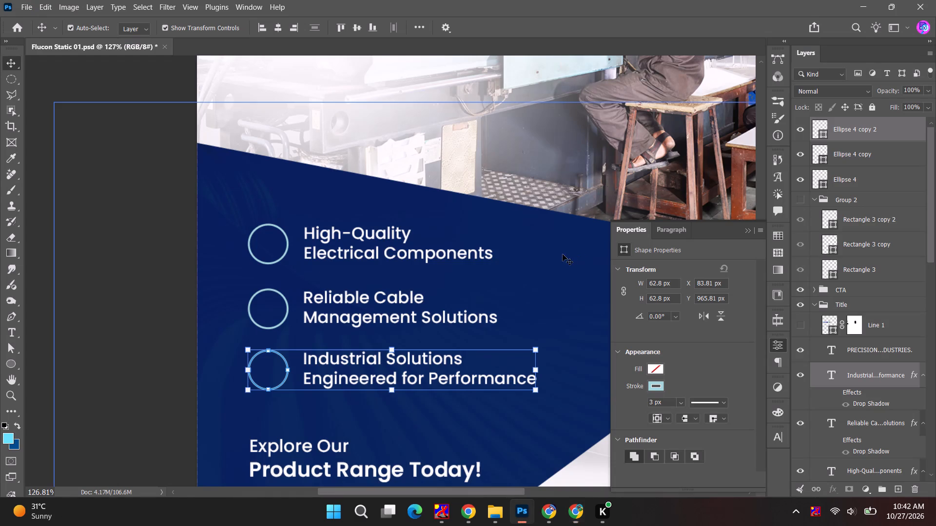
pyautogui.hotkey('alt', 'Tab')
pyautogui.keyDown('alt'); pyautogui.click(623, 195); pyautogui.keyUp('alt')
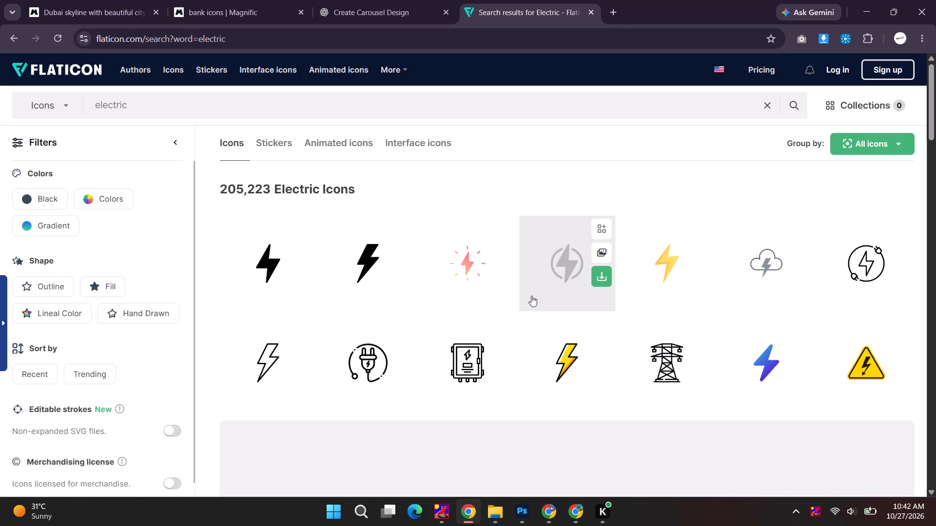
# Download the black circled lightning-bolt Electricity icon from Flaticon with the free option.
pyautogui.click(601, 274)
pyautogui.click(578, 344)
pyautogui.click(643, 257)
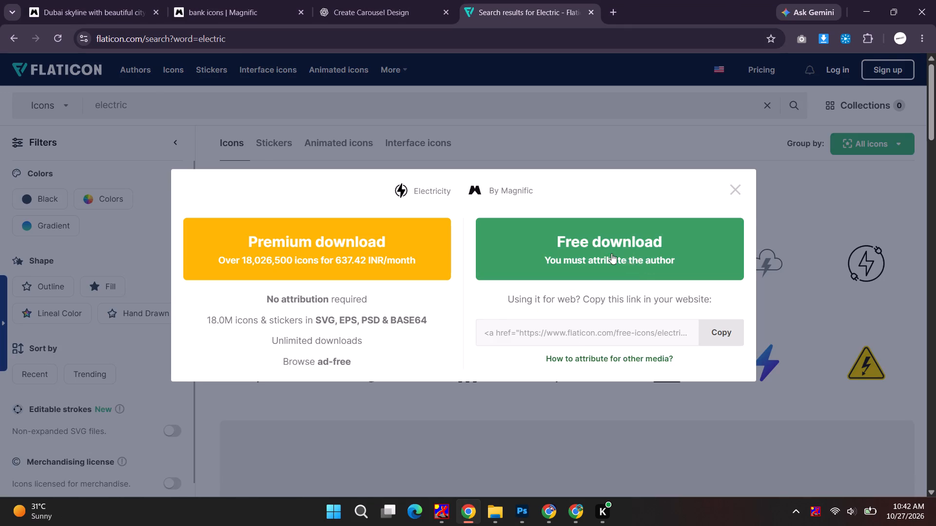
pyautogui.click(156, 103)
pyautogui.click(153, 108)
pyautogui.write('al')
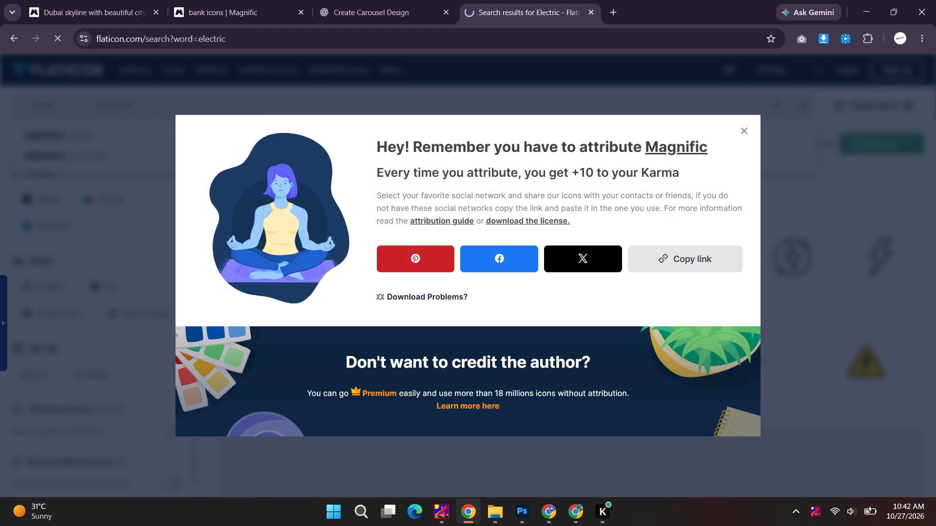
pyautogui.press('space')
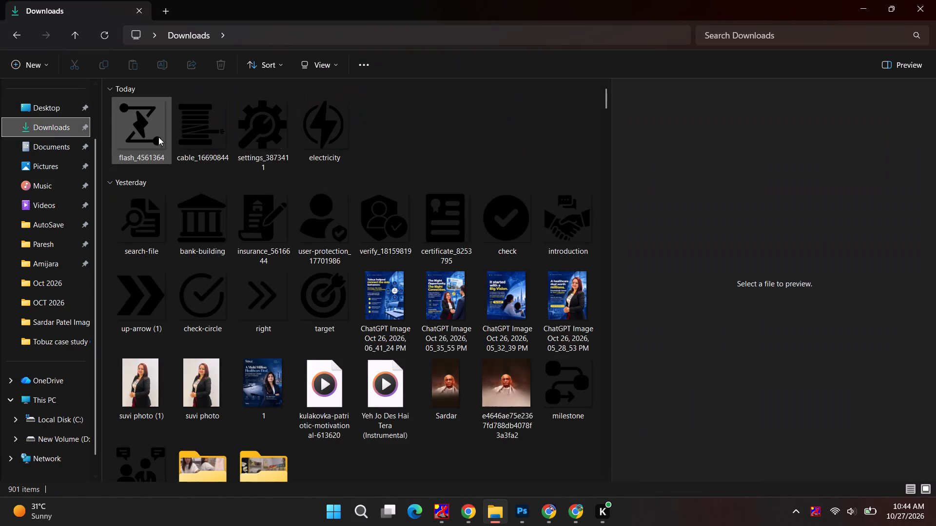
pyautogui.click(161, 138)
pyautogui.keyDown('ctrl'); pyautogui.click(208, 131); pyautogui.keyUp('ctrl')
pyautogui.keyDown('ctrl'); pyautogui.click(257, 124); pyautogui.keyUp('ctrl')
pyautogui.moveTo(259, 132); pyautogui.dragTo(260, 142)
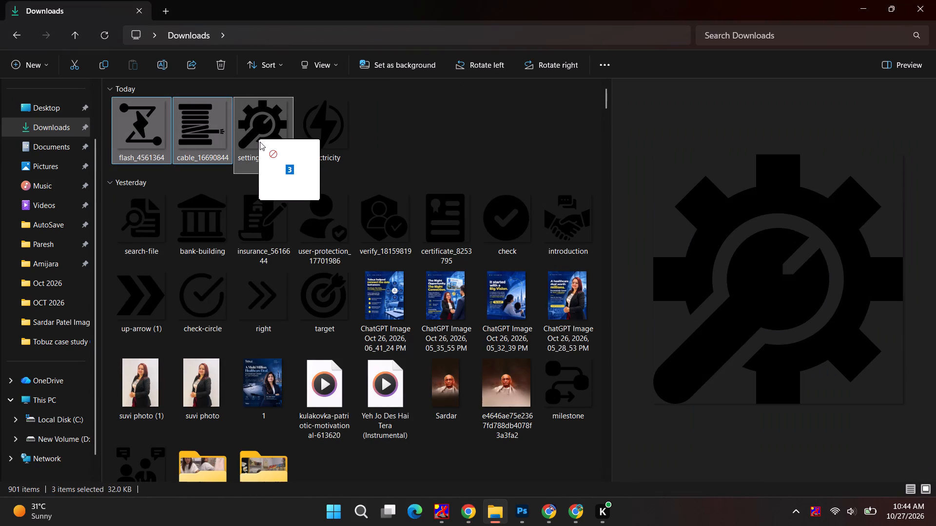
pyautogui.moveTo(260, 142); pyautogui.dragTo(256, 184)
pyautogui.hotkey('alt', 'Tab')
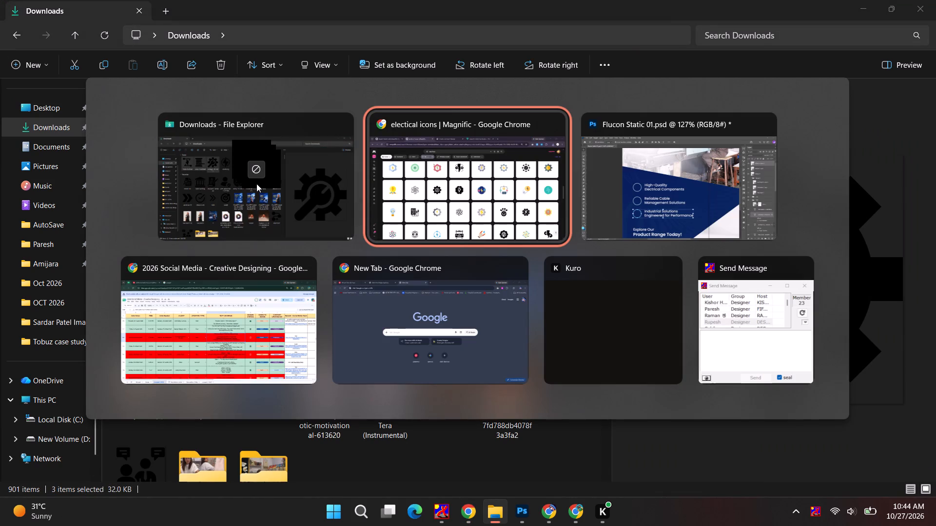
pyautogui.moveTo(256, 184); pyautogui.dragTo(294, 140)
pyautogui.hotkey('alt', 'Tab')
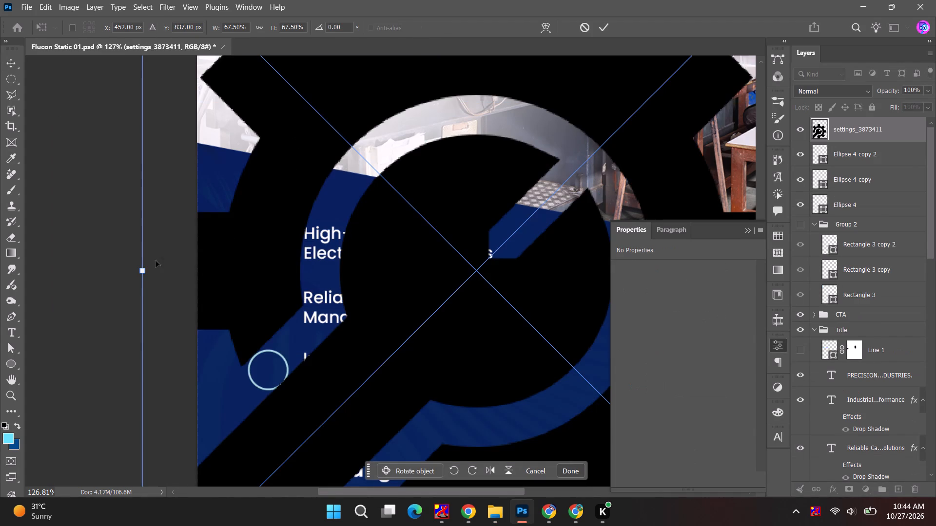
# Scale the placed settings icon to about 2.69% and position it inside the circle beside "Reliable Cable Management Solutions".
pyautogui.moveTo(144, 271); pyautogui.dragTo(492, 244)
pyautogui.moveTo(525, 273); pyautogui.dragTo(204, 243)
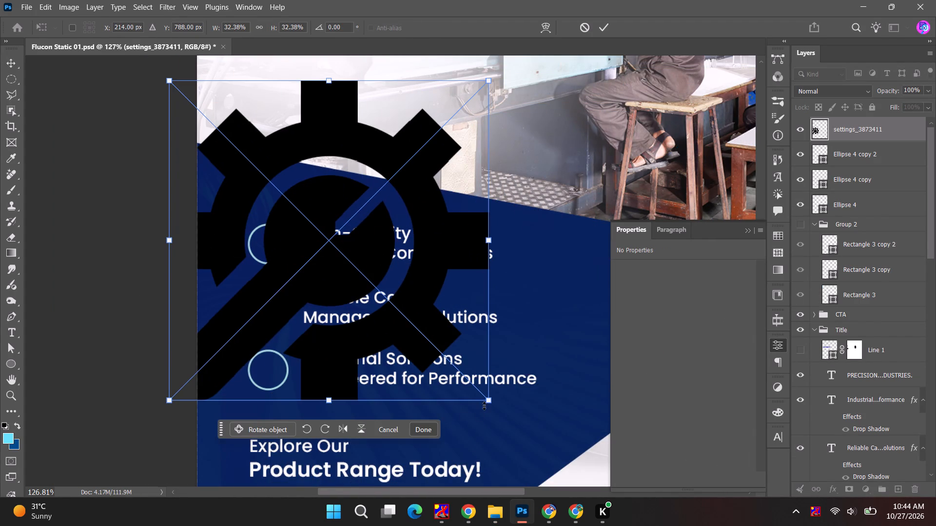
pyautogui.keyDown('shift'); pyautogui.moveTo(488, 405); pyautogui.dragTo(136, 170); pyautogui.keyUp('shift')
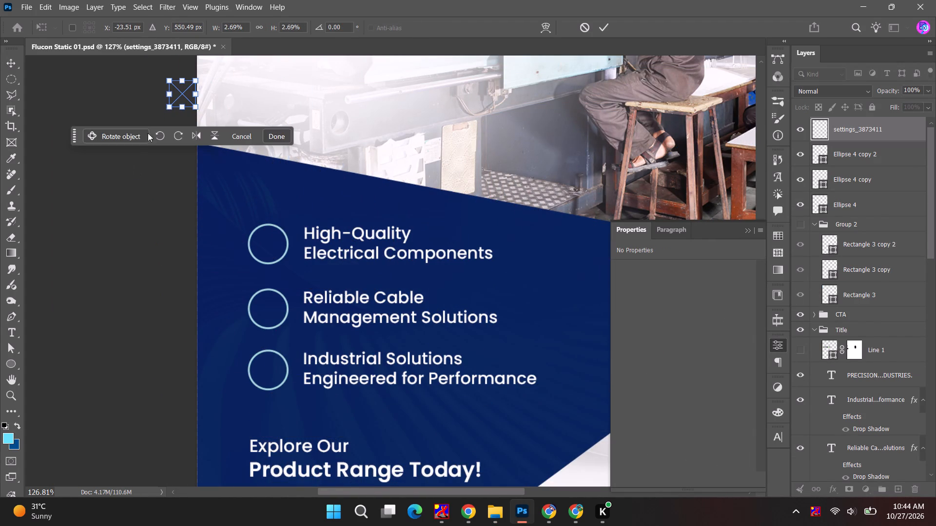
pyautogui.moveTo(183, 98); pyautogui.dragTo(271, 320)
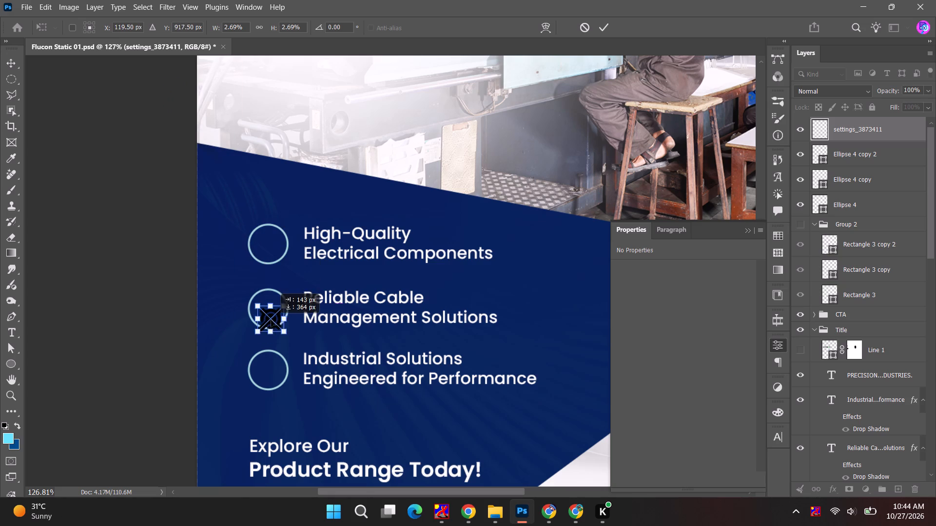
pyautogui.moveTo(271, 320); pyautogui.dragTo(267, 314)
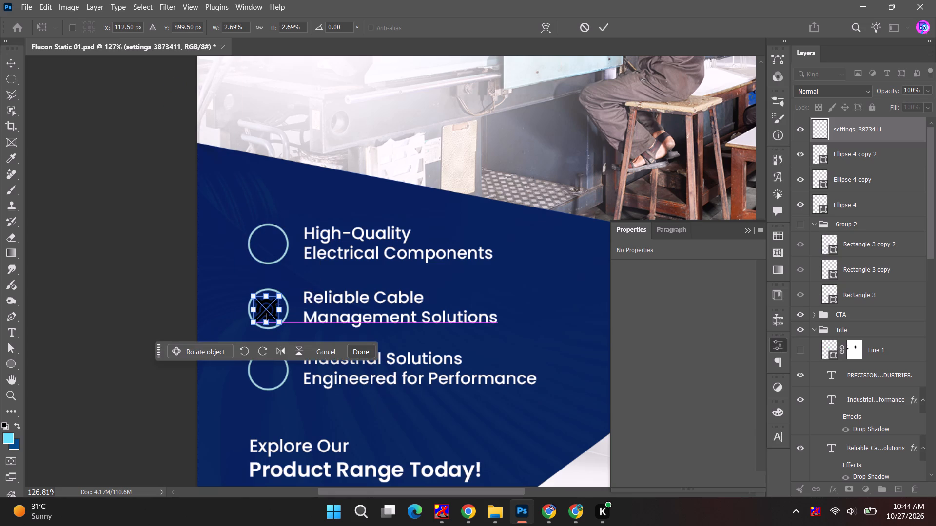
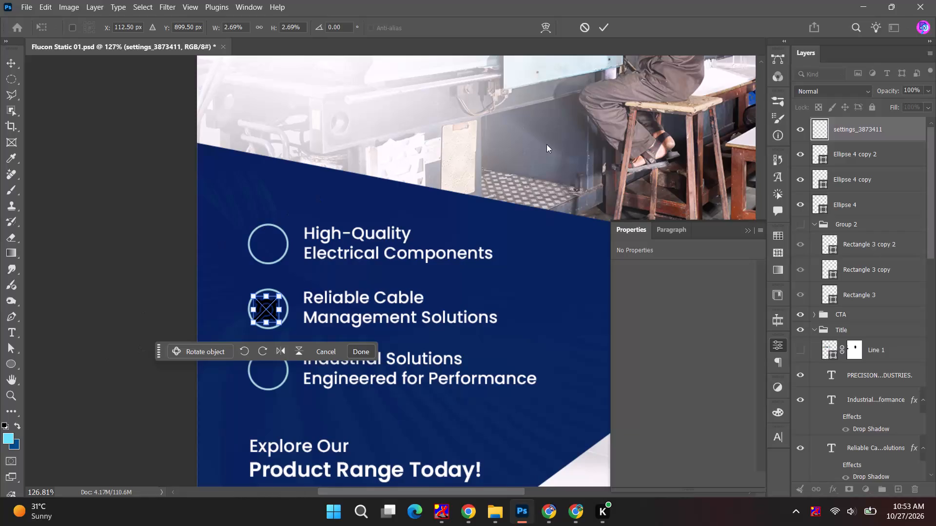
# Scale the placed flash icon to about 2.25% and position it inside the circle beside "High-Quality Electrical Components".
pyautogui.click(605, 33)
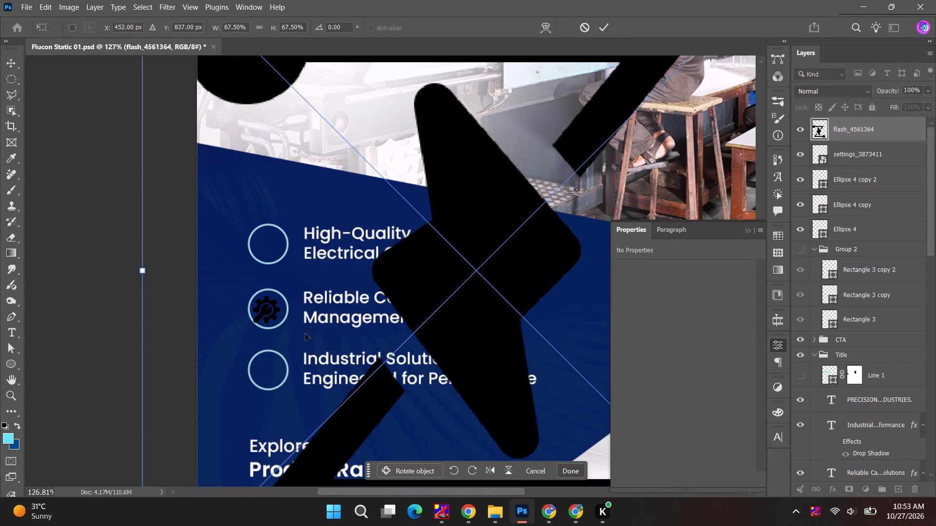
pyautogui.keyDown('alt'); pyautogui.moveTo(143, 272); pyautogui.dragTo(411, 245); pyautogui.keyUp('alt')
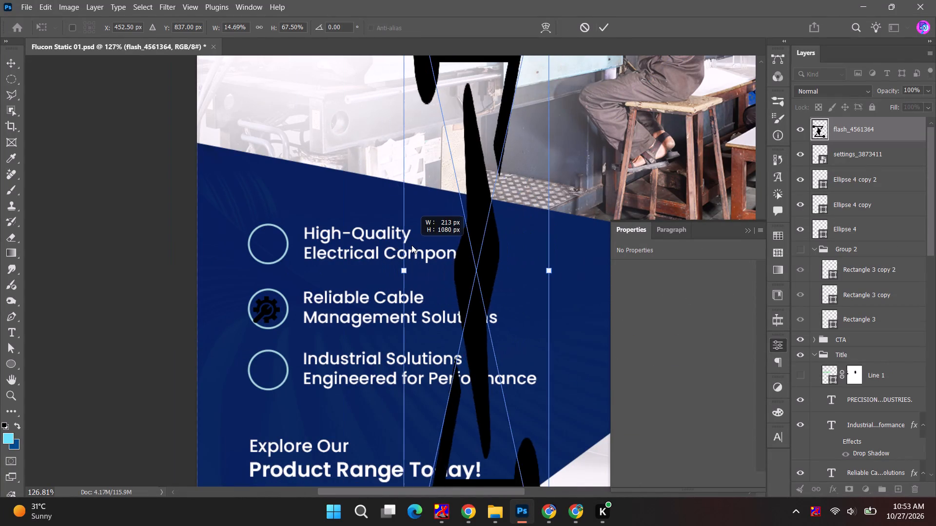
pyautogui.keyDown('alt'); pyautogui.moveTo(411, 245); pyautogui.dragTo(488, 253); pyautogui.keyUp('alt')
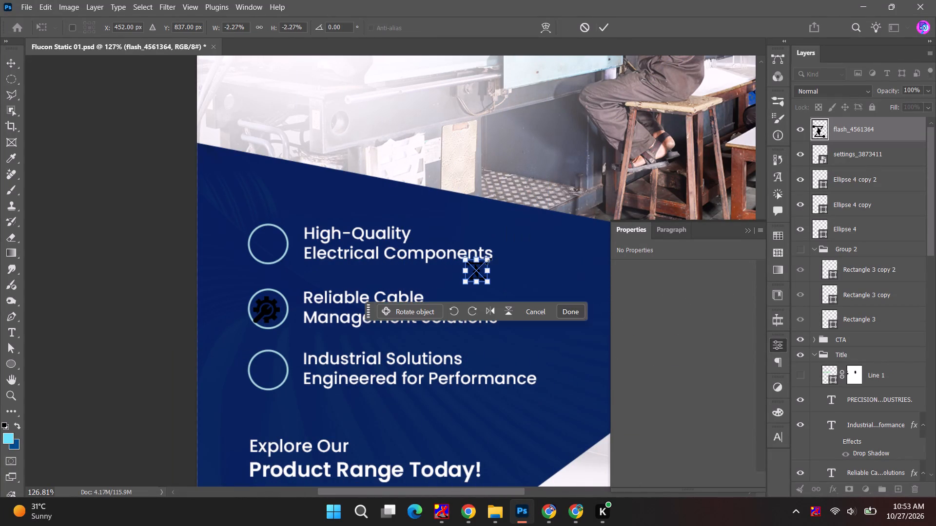
pyautogui.click(492, 310)
pyautogui.keyDown('alt'); pyautogui.scroll(7, 473, 273); pyautogui.keyUp('alt')
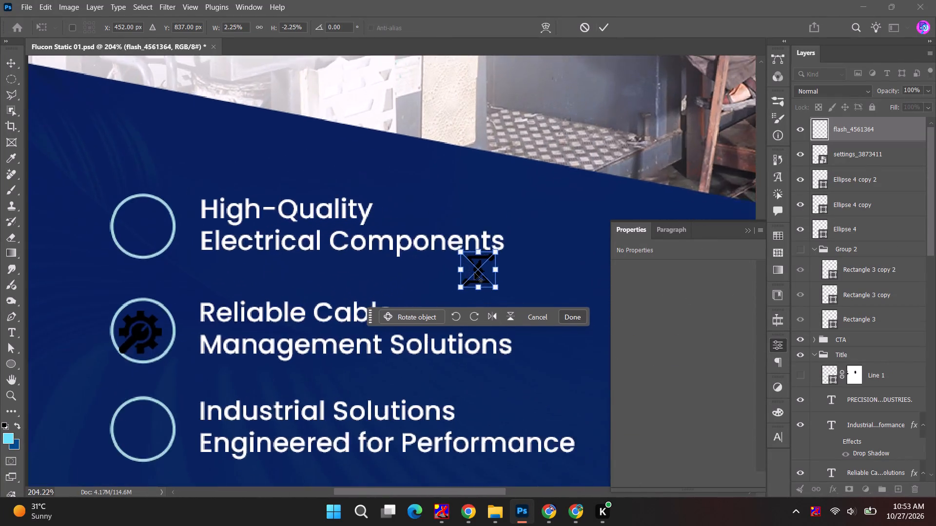
pyautogui.keyDown('alt'); pyautogui.scroll(2, 474, 273); pyautogui.keyUp('alt')
pyautogui.moveTo(481, 272); pyautogui.dragTo(12, 197)
pyautogui.press('space')
pyautogui.press('space')
pyautogui.press('space')
pyautogui.moveTo(54, 171); pyautogui.dragTo(192, 175)
pyautogui.moveTo(160, 201); pyautogui.dragTo(182, 211)
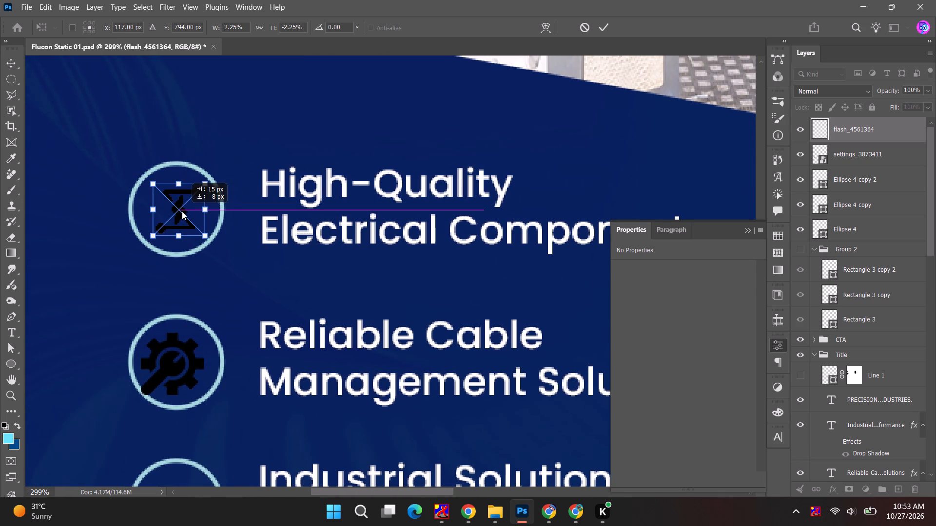
pyautogui.moveTo(182, 211); pyautogui.dragTo(179, 209)
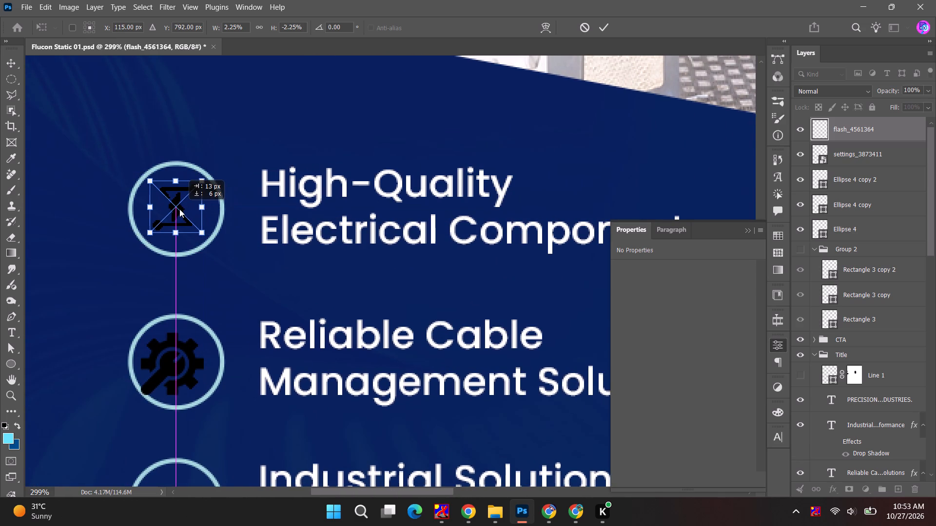
pyautogui.moveTo(179, 209); pyautogui.dragTo(180, 209)
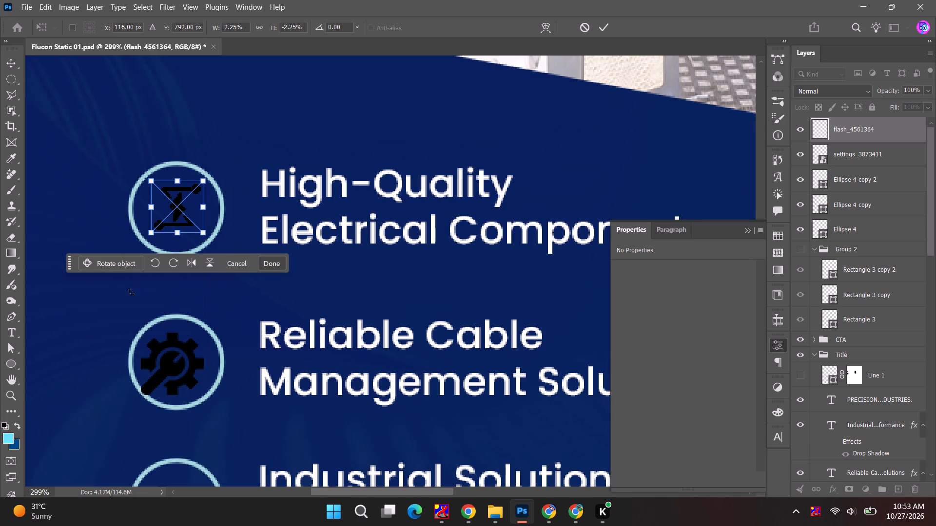
pyautogui.click(173, 367)
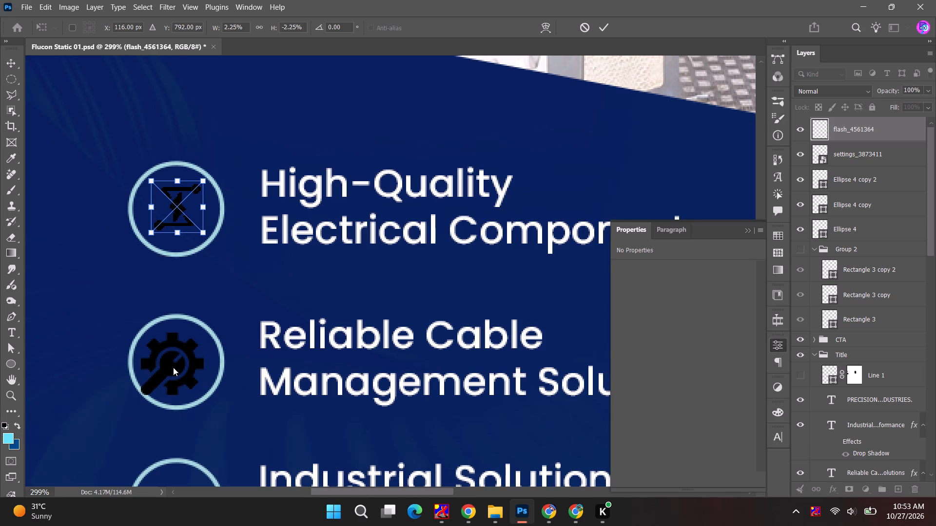
# Scale the placed cable icon to about 3.13% and move it into the circle beside "Reliable Cable Management Solutions".
pyautogui.keyDown('alt'); pyautogui.scroll(-10, 280, 316); pyautogui.keyUp('alt')
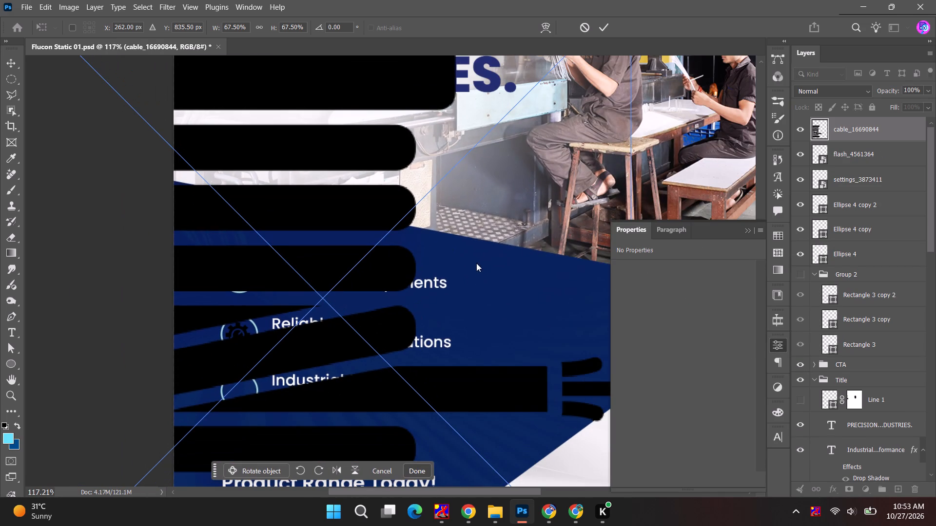
pyautogui.keyDown('alt'); pyautogui.scroll(-13, 87, 279); pyautogui.keyUp('alt')
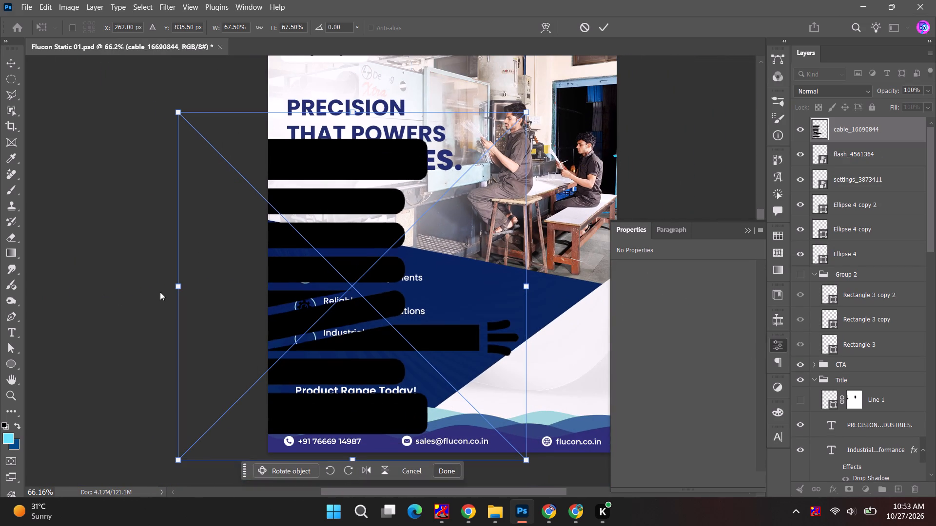
pyautogui.click(180, 288)
pyautogui.keyDown('alt'); pyautogui.moveTo(178, 286); pyautogui.dragTo(318, 273); pyautogui.keyUp('alt')
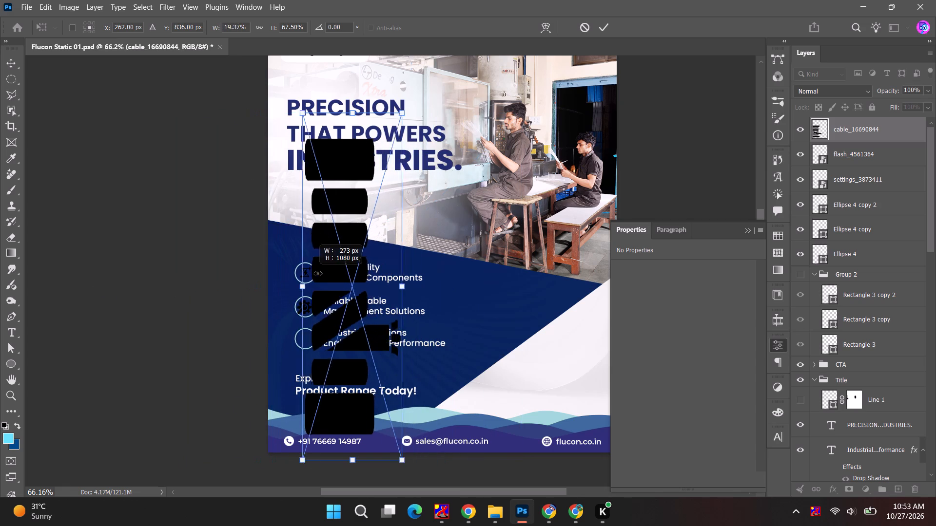
pyautogui.keyDown('alt'); pyautogui.moveTo(318, 273); pyautogui.dragTo(345, 271); pyautogui.keyUp('alt')
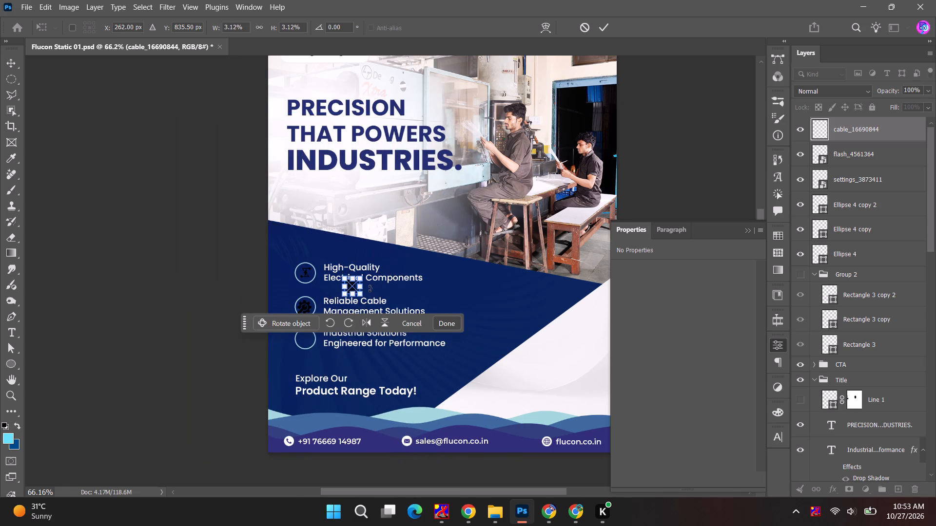
pyautogui.scroll(19, 371, 294)
pyautogui.press('space')
pyautogui.press('space')
pyautogui.press('space')
pyautogui.moveTo(338, 326); pyautogui.dragTo(450, 152)
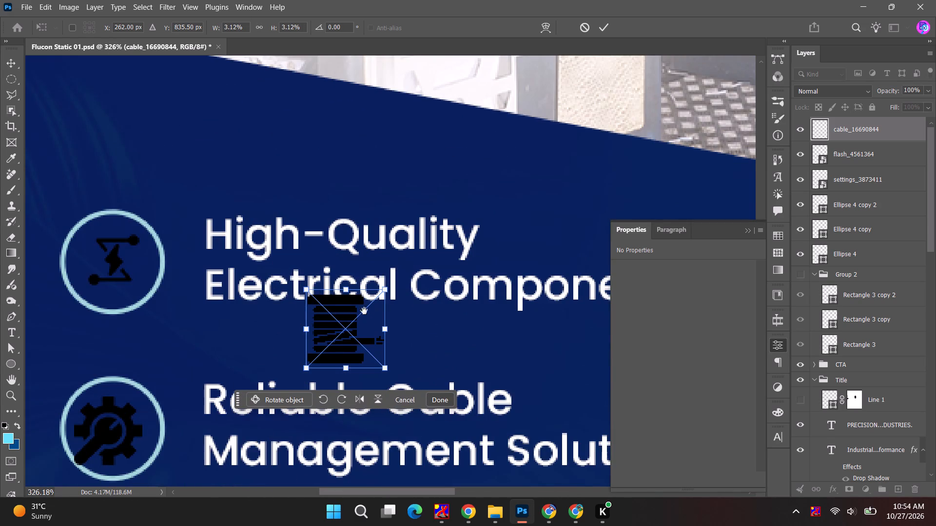
pyautogui.press('space')
pyautogui.press('space')
pyautogui.press('space')
pyautogui.moveTo(363, 316); pyautogui.dragTo(470, 83)
pyautogui.moveTo(463, 98); pyautogui.dragTo(234, 192)
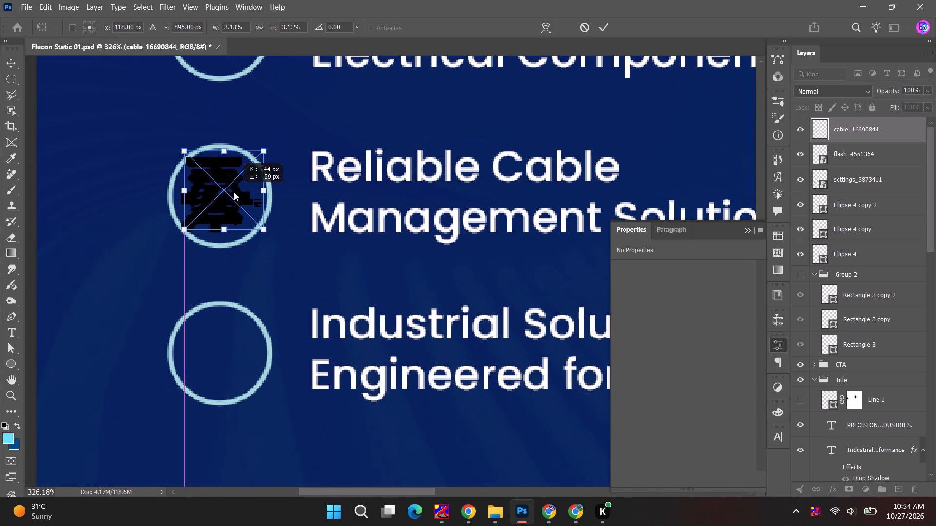
pyautogui.moveTo(234, 192); pyautogui.dragTo(232, 197)
# Reduce the cable icon to about 2.24% within its circle.
pyautogui.keyDown('alt'); pyautogui.scroll(10, 232, 228); pyautogui.keyUp('alt')
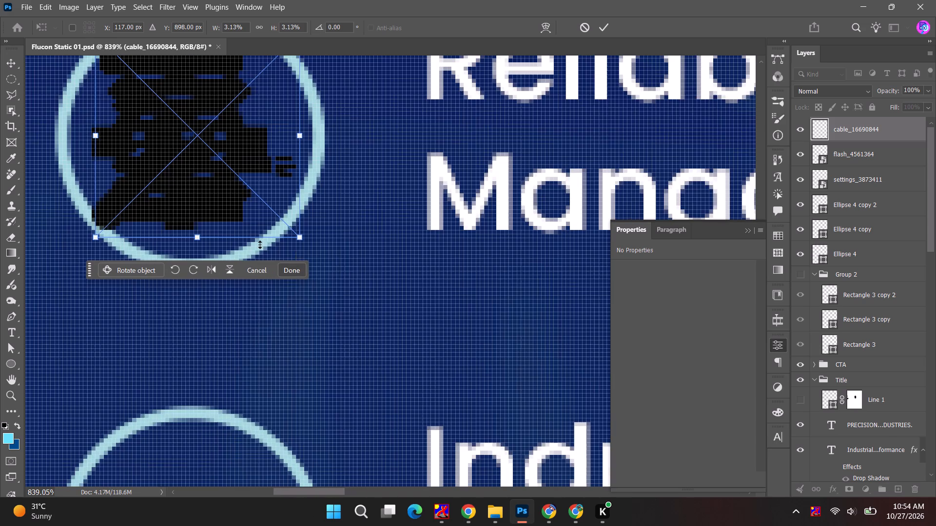
pyautogui.click(304, 243)
pyautogui.keyDown('alt'); pyautogui.keyDown('shift'); pyautogui.moveTo(303, 242); pyautogui.dragTo(274, 208); pyautogui.keyUp('shift'); pyautogui.keyUp('alt')
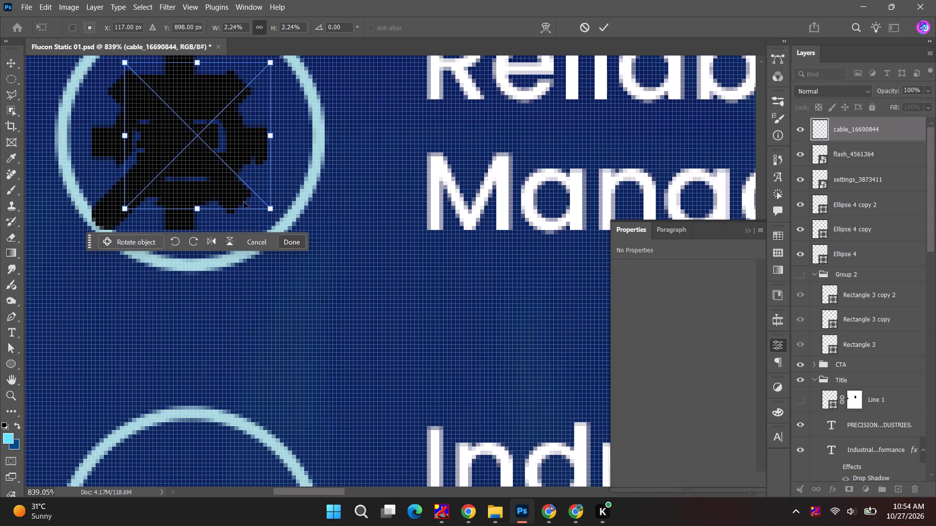
pyautogui.click(605, 28)
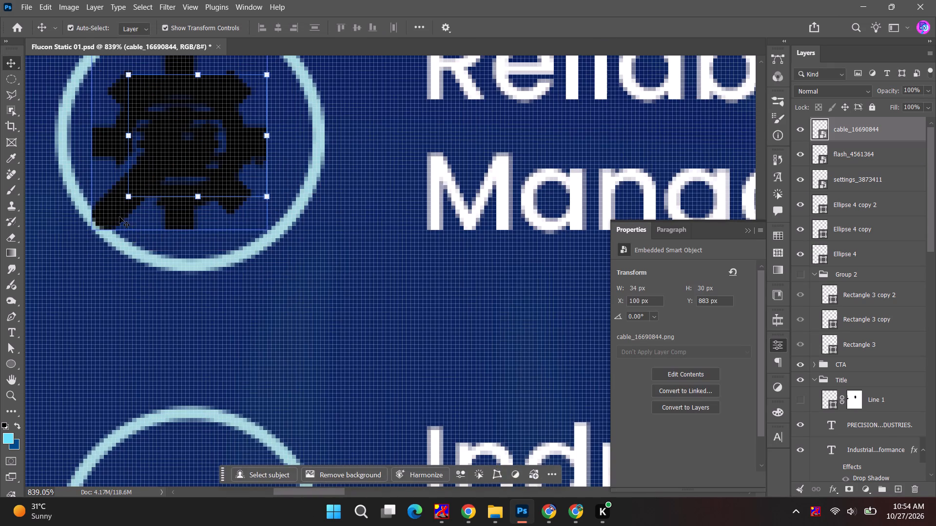
# Move the settings icon into the circle beside "Industrial Solutions Engineered for Performance", scaled to about 31 × 31 px.
pyautogui.click(119, 217)
pyautogui.keyDown('alt'); pyautogui.scroll(-6, 117, 226); pyautogui.keyUp('alt')
pyautogui.press('space')
pyautogui.moveTo(124, 279); pyautogui.dragTo(133, 221)
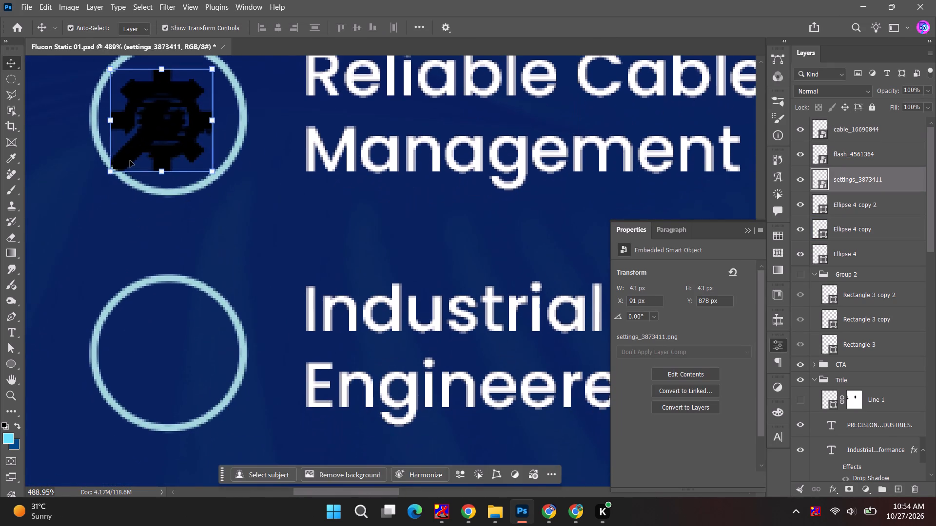
pyautogui.moveTo(130, 160); pyautogui.dragTo(137, 389)
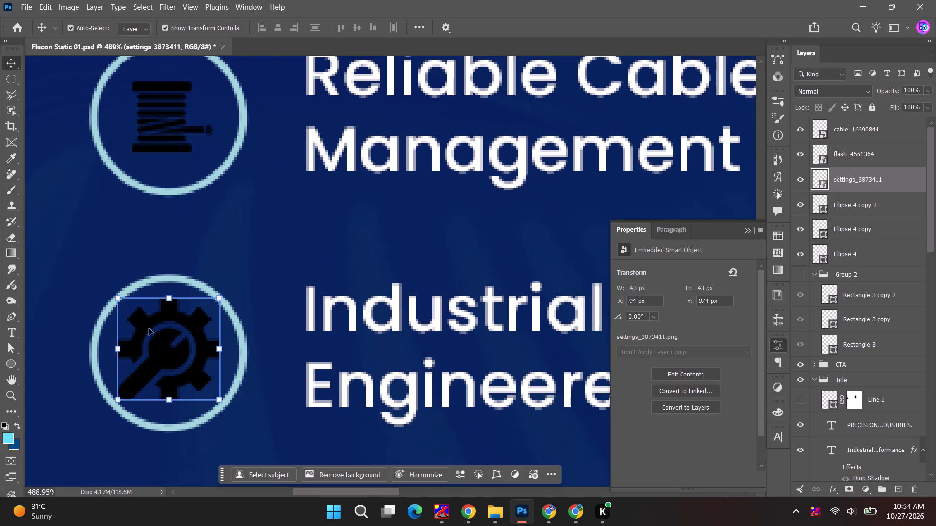
pyautogui.keyDown('alt'); pyautogui.keyDown('shift'); pyautogui.moveTo(169, 300); pyautogui.dragTo(169, 314); pyautogui.keyUp('shift'); pyautogui.keyUp('alt')
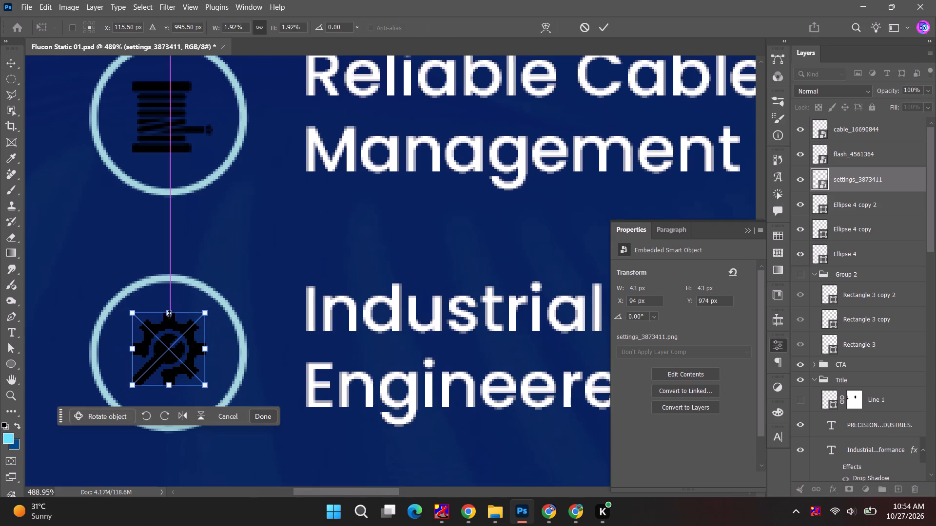
pyautogui.click(604, 29)
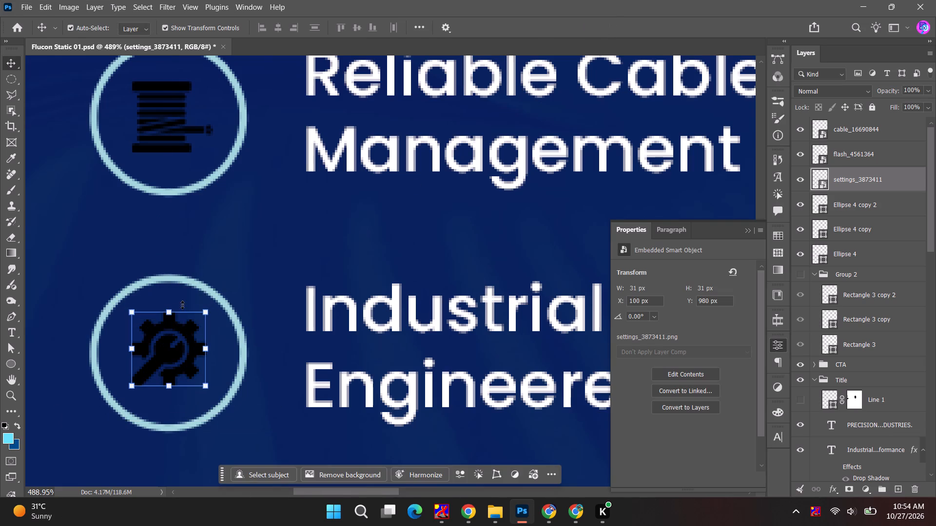
pyautogui.click(239, 263)
pyautogui.click(181, 357)
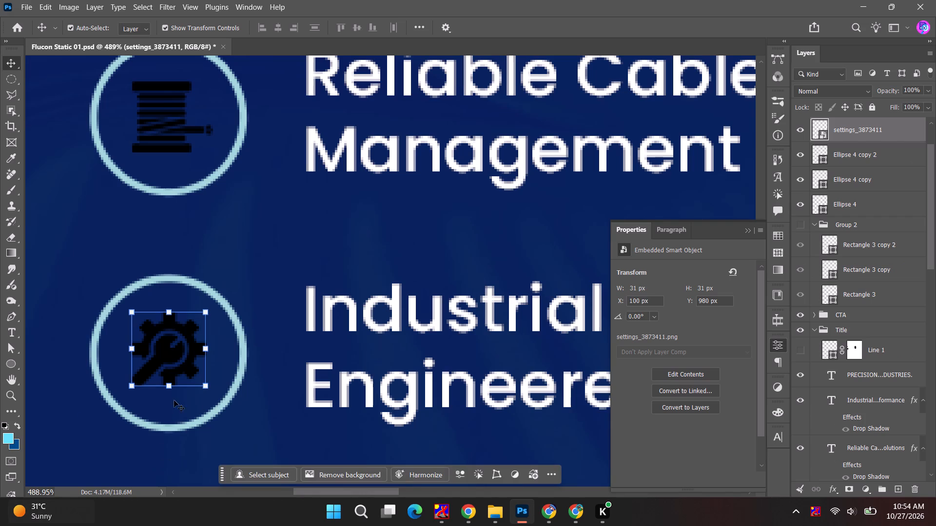
pyautogui.click(232, 263)
pyautogui.moveTo(177, 350); pyautogui.dragTo(177, 356)
# Group the flash, cable and settings icon layers together.
pyautogui.press('space')
pyautogui.press('space')
pyautogui.press('space')
pyautogui.press('space')
pyautogui.press('space')
pyautogui.press('space')
pyautogui.moveTo(175, 134); pyautogui.dragTo(178, 176)
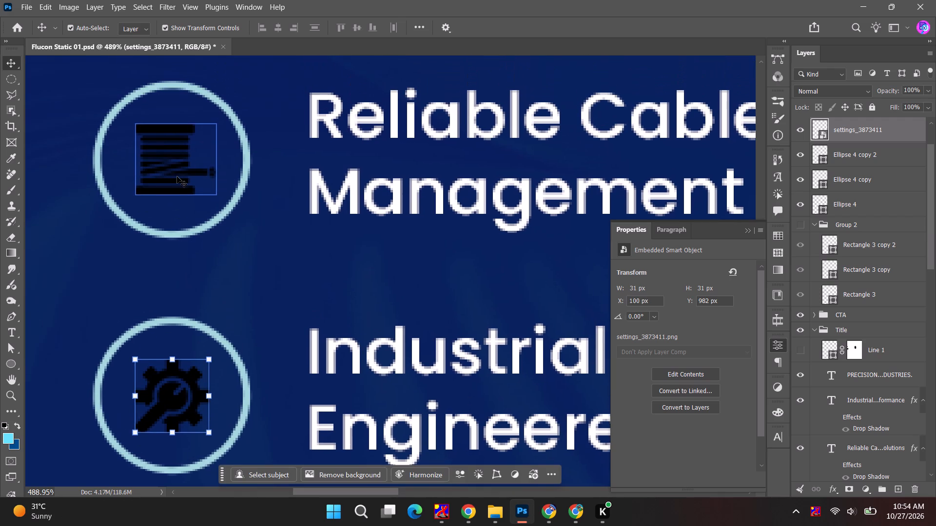
pyautogui.keyDown('alt'); pyautogui.scroll(-2, 174, 176); pyautogui.keyUp('alt')
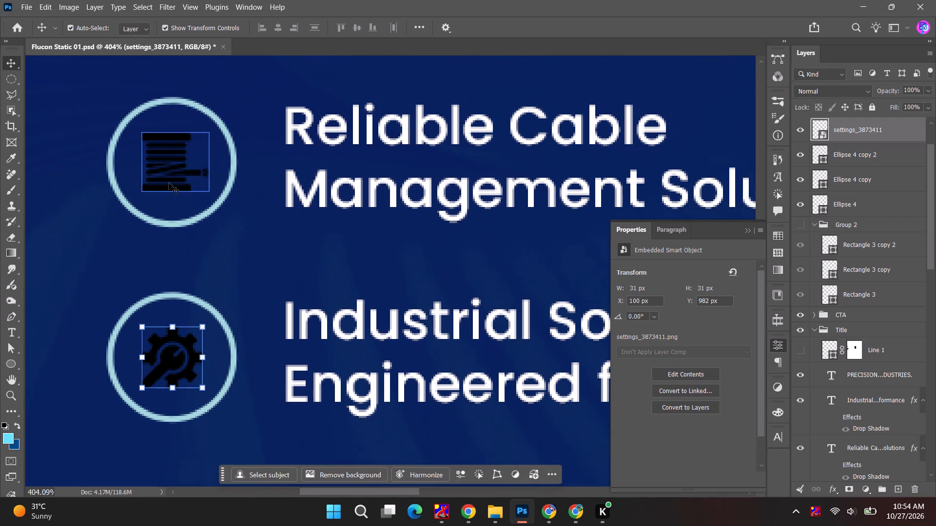
pyautogui.press('space')
pyautogui.press('space')
pyautogui.press('space')
pyautogui.moveTo(126, 202); pyautogui.dragTo(157, 311)
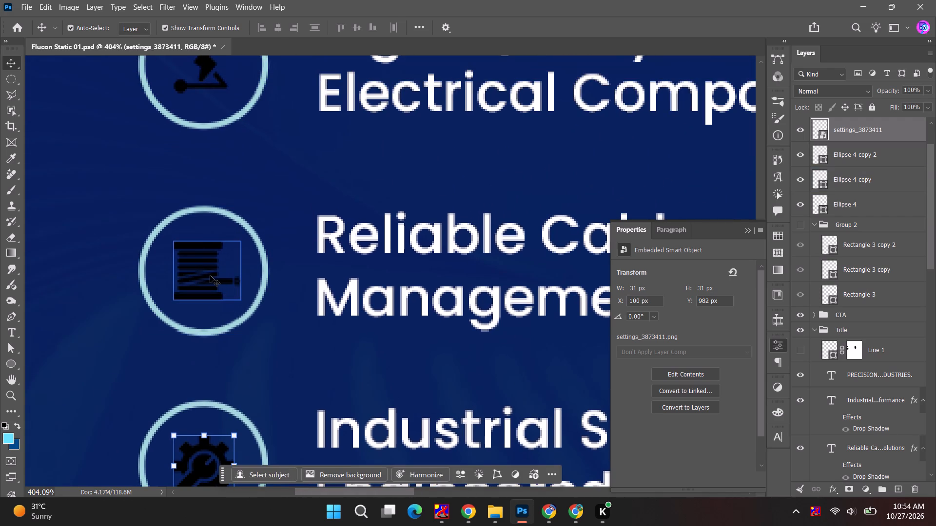
pyautogui.press('space')
pyautogui.moveTo(214, 106); pyautogui.dragTo(210, 174)
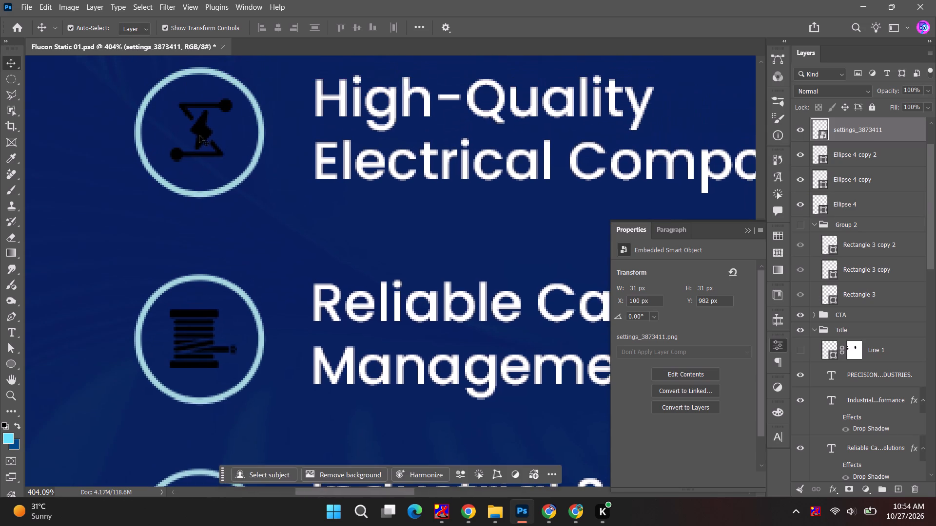
pyautogui.click(203, 131)
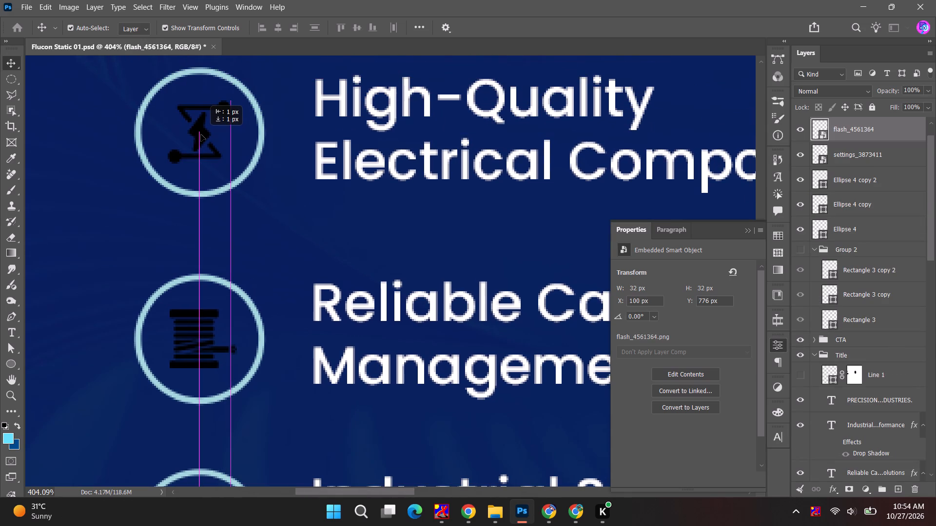
pyautogui.keyDown('shift'); pyautogui.click(863, 179); pyautogui.keyUp('shift')
pyautogui.scroll(4, 858, 157)
pyautogui.keyDown('ctrl'); pyautogui.click(858, 212); pyautogui.keyUp('ctrl')
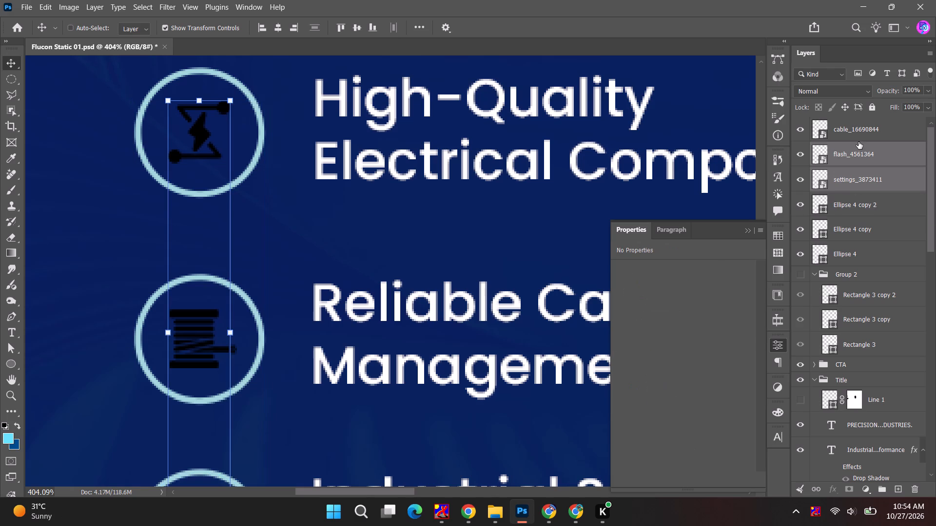
pyautogui.keyDown('ctrl'); pyautogui.click(858, 133); pyautogui.keyUp('ctrl')
pyautogui.hotkey('ctrl', 'g')
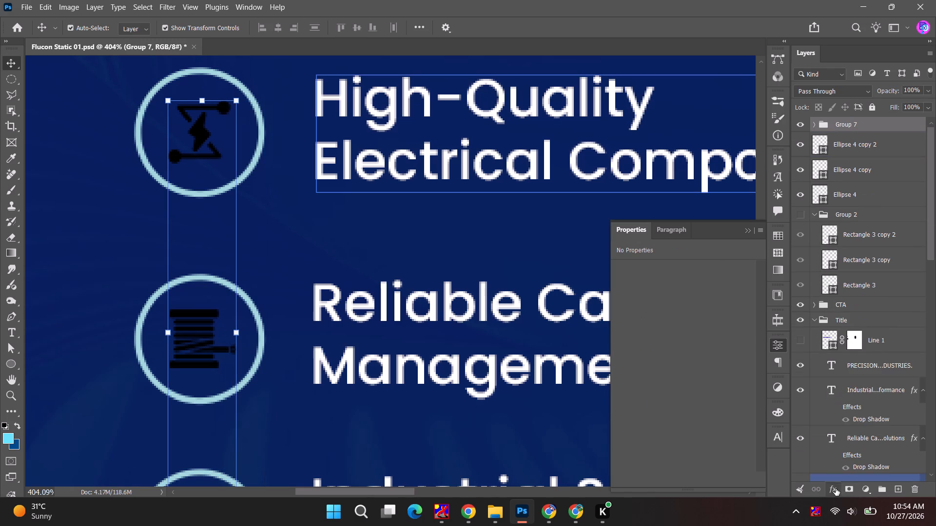
# Apply a white (#ffffff) Color Overlay at 100% opacity to the group of three feature icons.
pyautogui.click(836, 489)
pyautogui.click(853, 444)
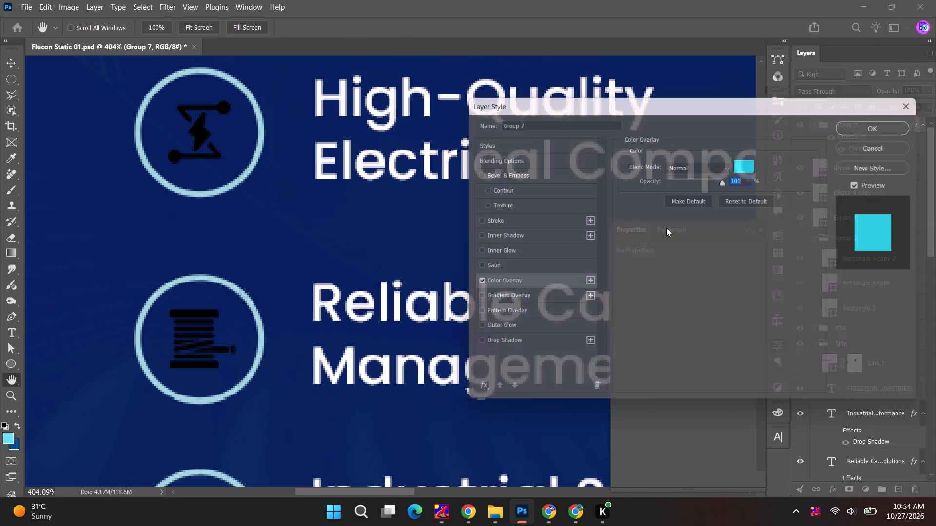
pyautogui.click(753, 164)
pyautogui.moveTo(580, 314); pyautogui.dragTo(354, 175)
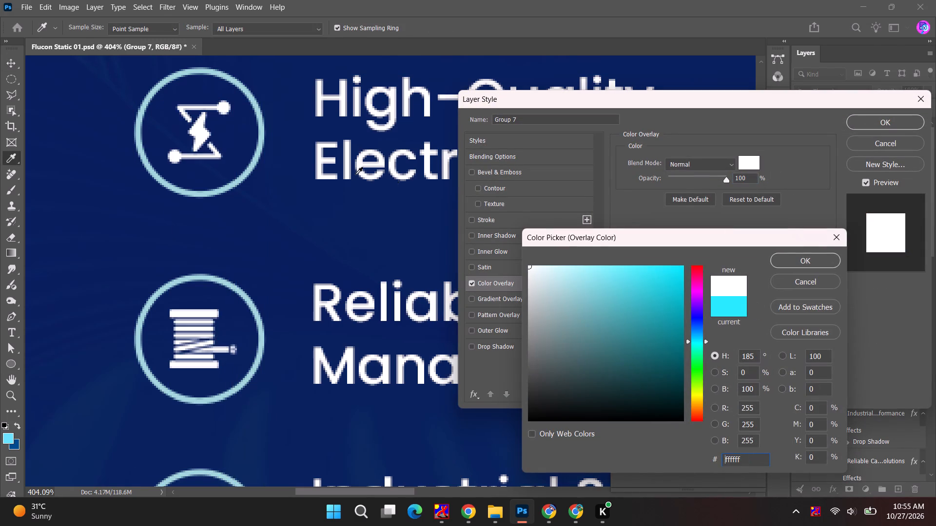
pyautogui.click(811, 262)
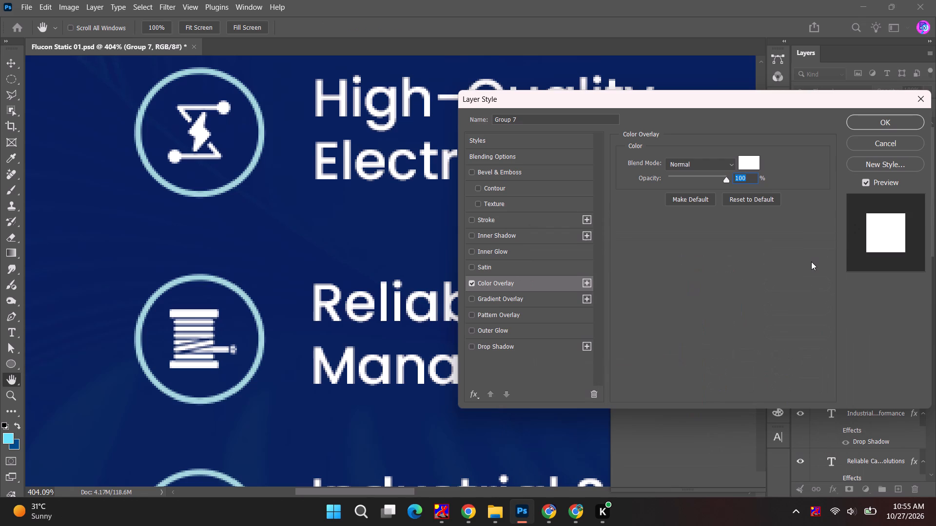
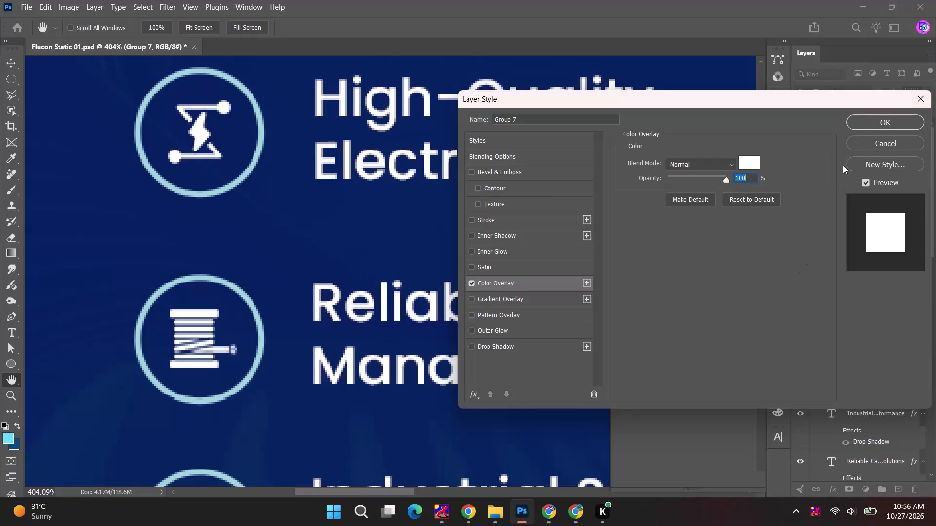
# Apply the white Color Overlay to the group of three feature icons.
pyautogui.click(870, 124)
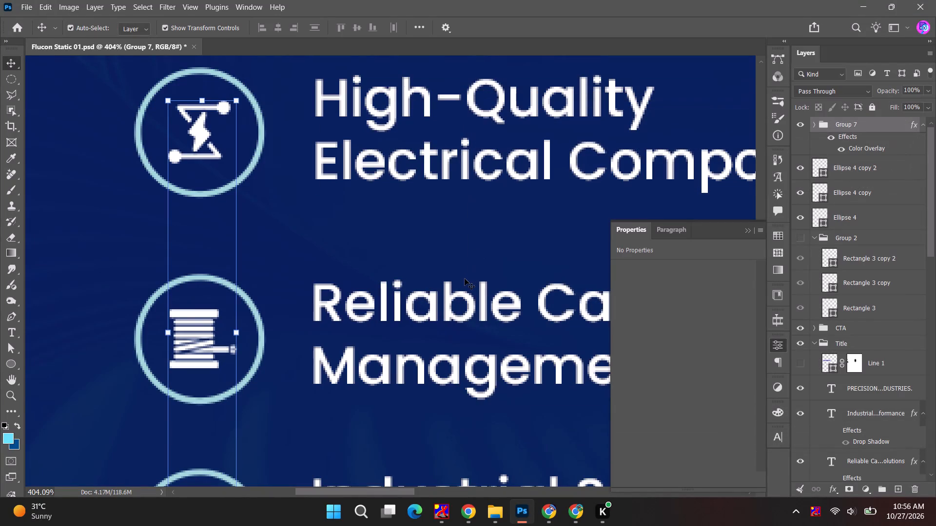
pyautogui.keyDown('alt'); pyautogui.scroll(-6, 239, 292); pyautogui.keyUp('alt')
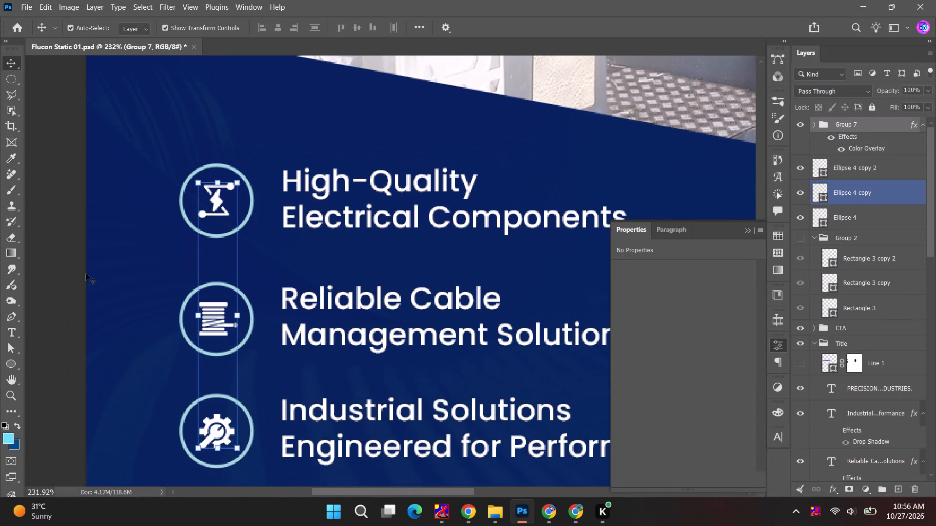
pyautogui.click(75, 268)
pyautogui.keyDown('alt'); pyautogui.scroll(-7, 78, 274); pyautogui.keyUp('alt')
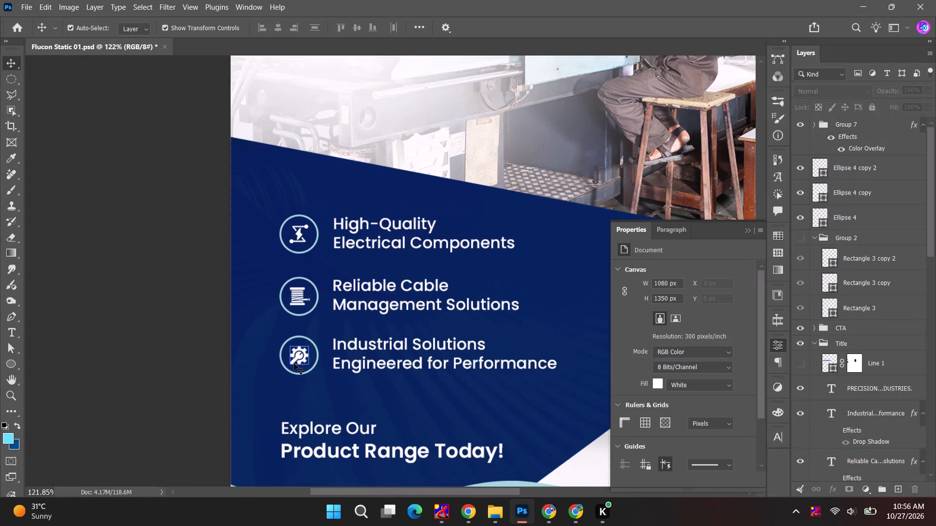
# Reduce the settings icon to about 1.63% within the circle beside "Industrial Solutions Engineered for Performance".
pyautogui.keyDown('alt'); pyautogui.scroll(11, 294, 364); pyautogui.keyUp('alt')
pyautogui.click(322, 355)
pyautogui.hotkey('ctrl', 't')
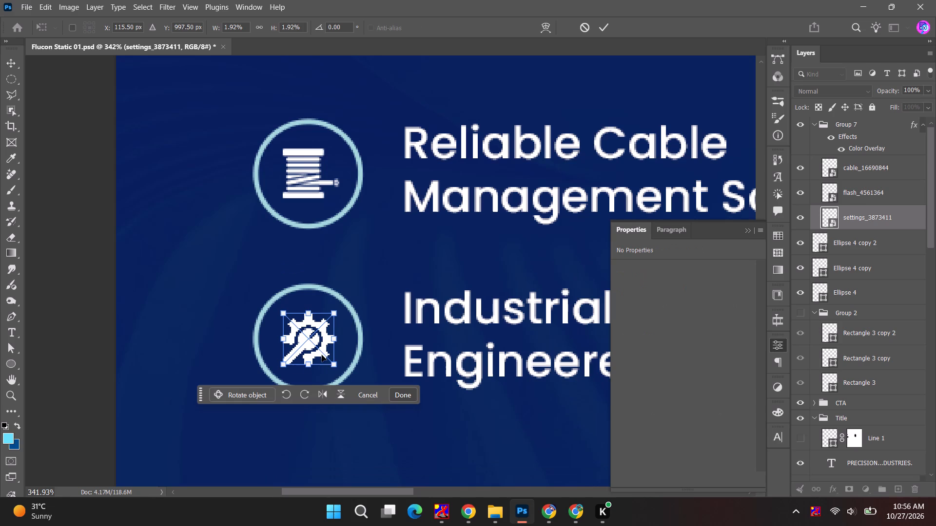
pyautogui.keyDown('alt'); pyautogui.keyDown('shift'); pyautogui.moveTo(337, 364); pyautogui.dragTo(335, 370); pyautogui.keyUp('shift'); pyautogui.keyUp('alt')
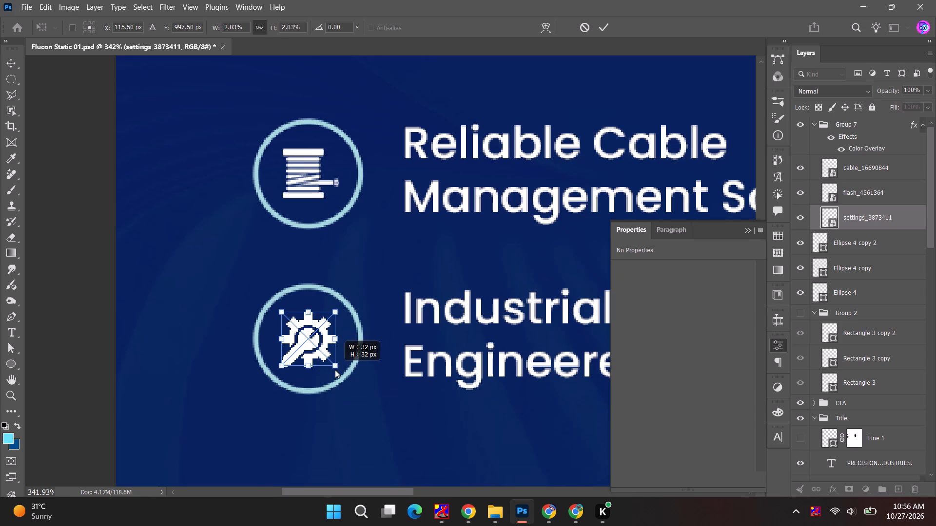
pyautogui.keyDown('alt'); pyautogui.keyDown('shift'); pyautogui.moveTo(335, 370); pyautogui.dragTo(329, 365); pyautogui.keyUp('shift'); pyautogui.keyUp('alt')
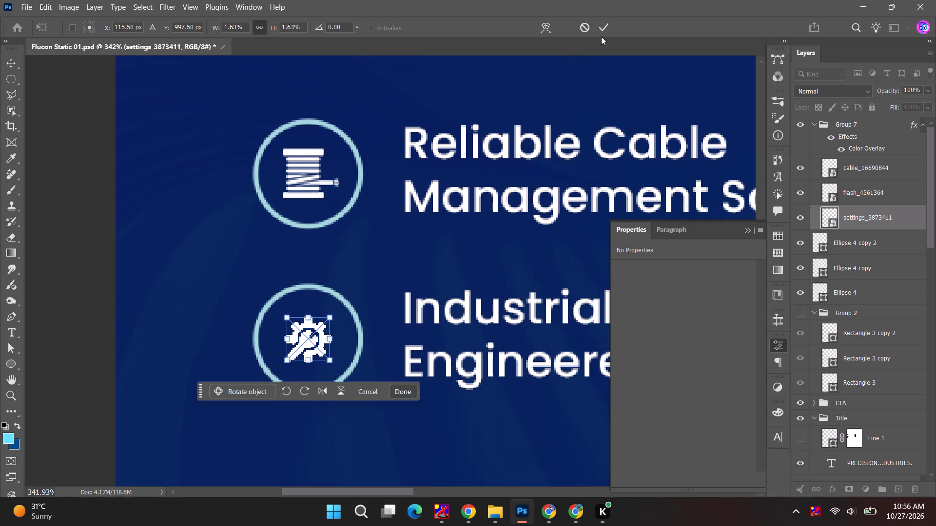
pyautogui.click(607, 27)
pyautogui.click(87, 206)
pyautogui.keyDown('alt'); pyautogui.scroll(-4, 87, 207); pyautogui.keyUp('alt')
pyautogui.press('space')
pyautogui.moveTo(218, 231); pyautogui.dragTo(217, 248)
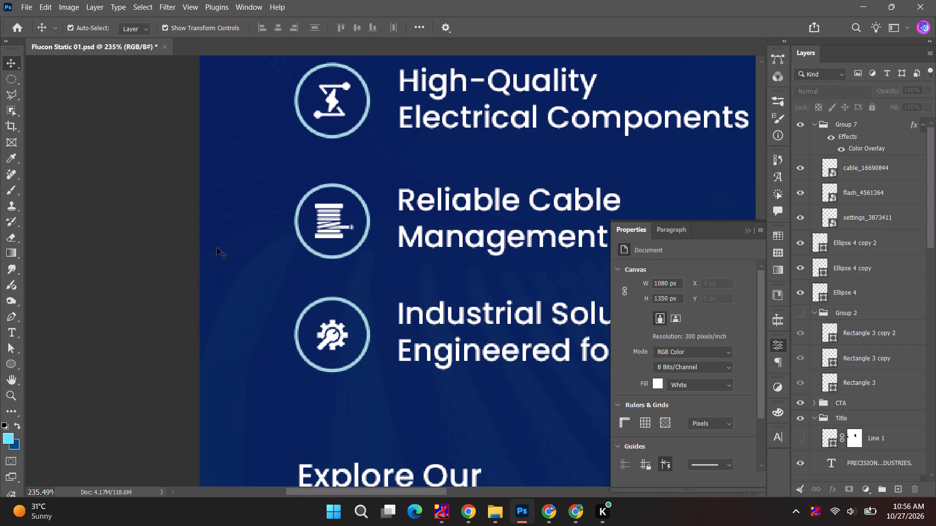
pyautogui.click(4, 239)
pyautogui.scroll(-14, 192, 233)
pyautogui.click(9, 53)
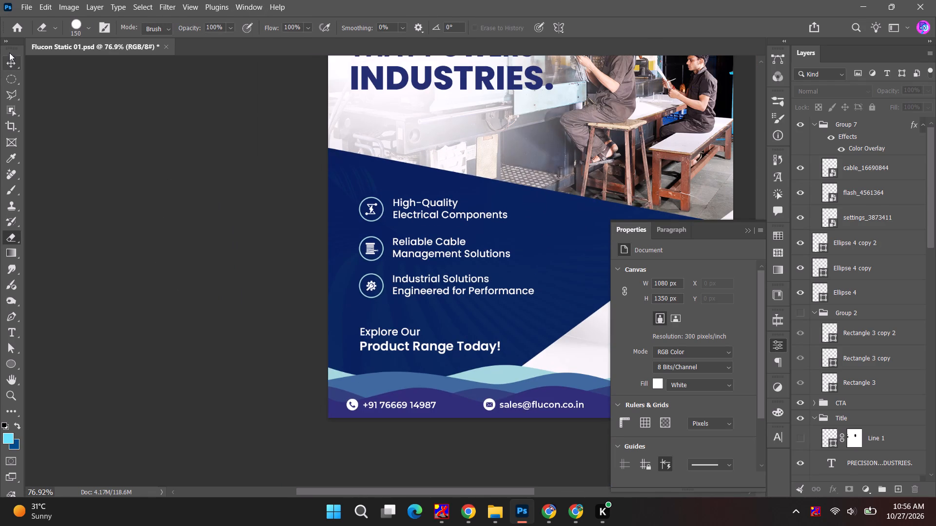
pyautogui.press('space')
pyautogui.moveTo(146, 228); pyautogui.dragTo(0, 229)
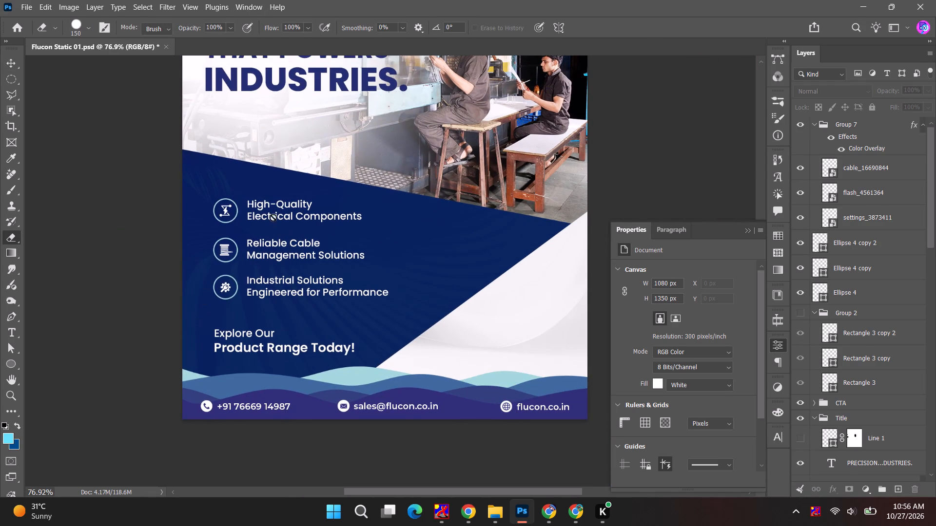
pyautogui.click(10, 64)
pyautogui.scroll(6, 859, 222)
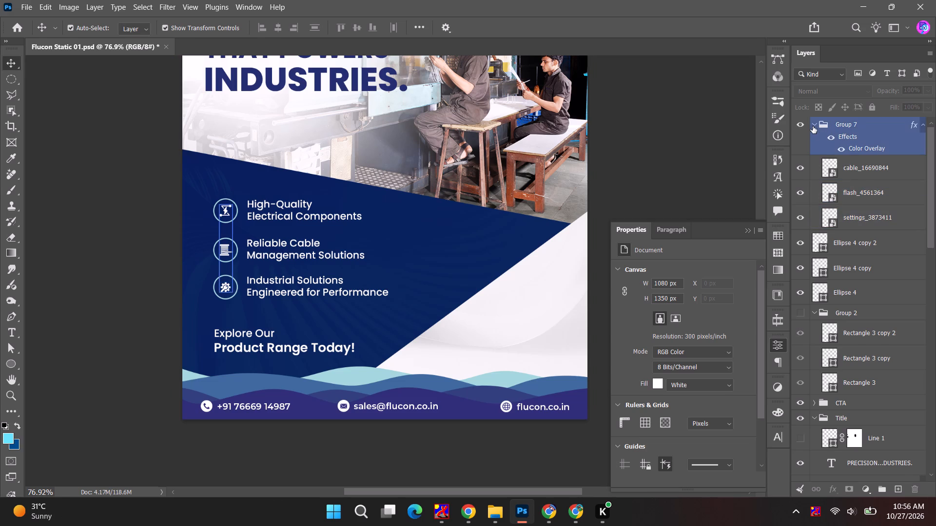
# Group the three circle outline layers together with the white icon group.
pyautogui.click(813, 125)
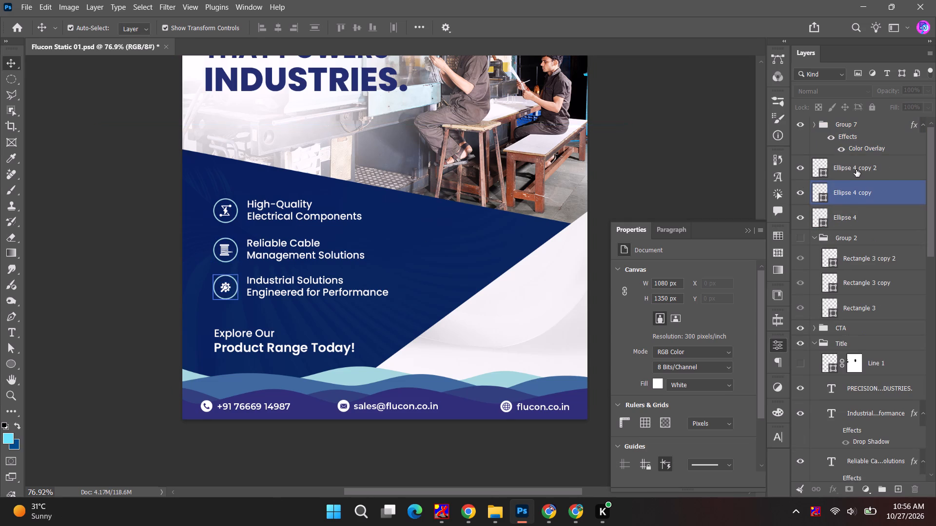
pyautogui.click(855, 224)
pyautogui.keyDown('shift'); pyautogui.click(865, 165); pyautogui.keyUp('shift')
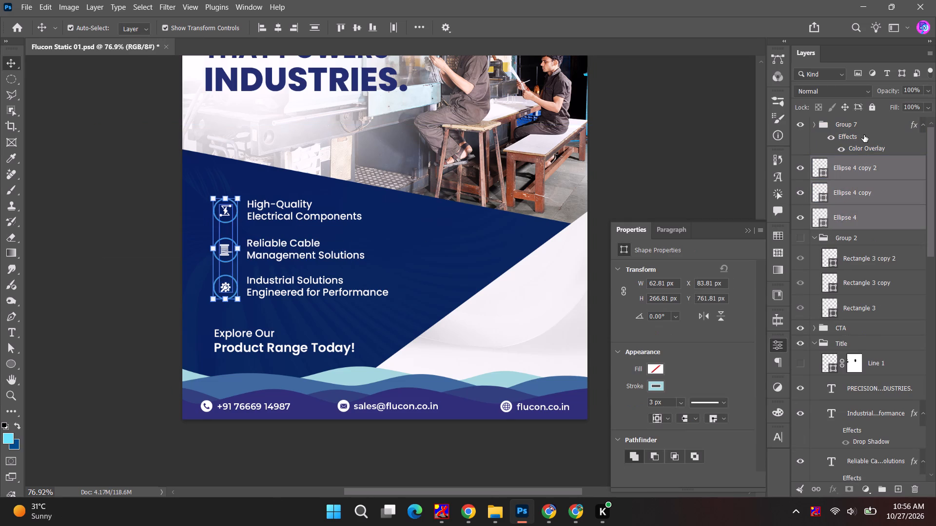
pyautogui.keyDown('ctrl'); pyautogui.click(864, 125); pyautogui.keyUp('ctrl')
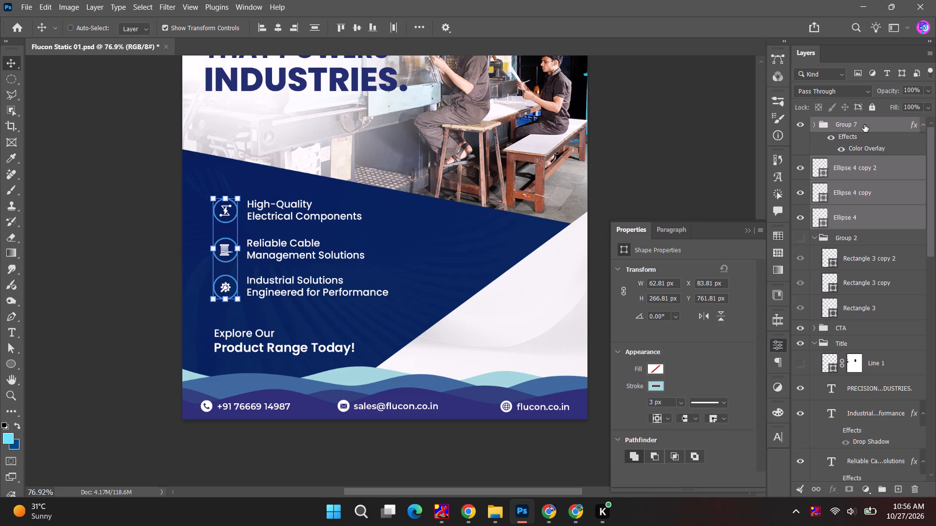
pyautogui.hotkey('ctrl', 'g')
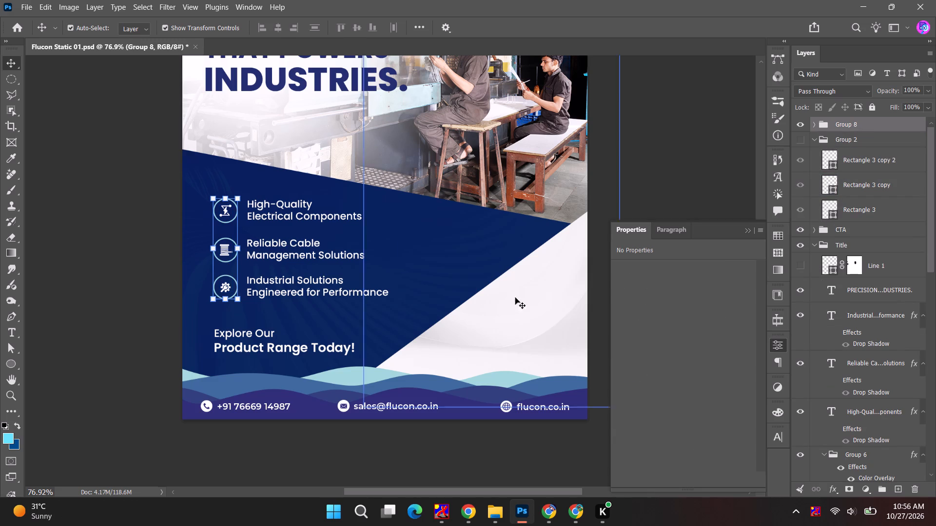
# Move the three feature text layers into the group that holds the circles and icons.
pyautogui.keyDown('shift'); pyautogui.click(293, 257); pyautogui.keyUp('shift')
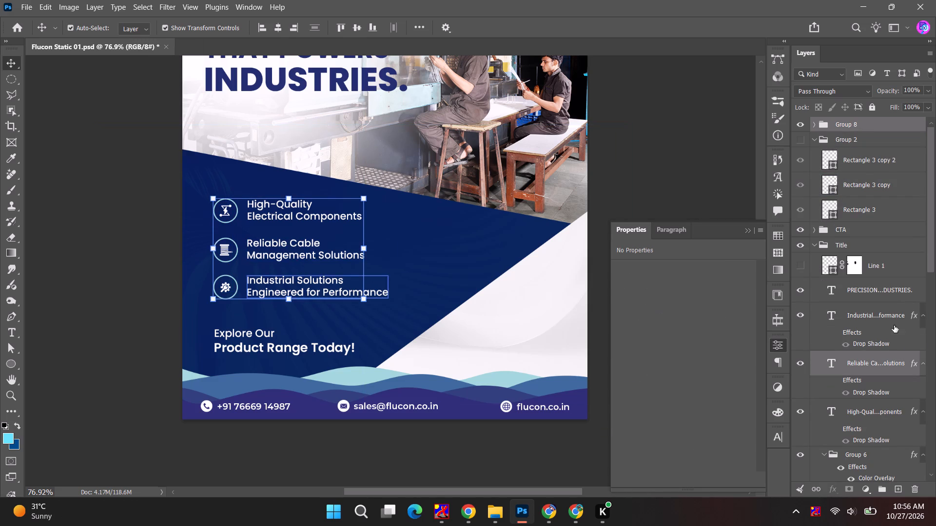
pyautogui.keyDown('ctrl'); pyautogui.click(895, 316); pyautogui.keyUp('ctrl')
pyautogui.keyDown('ctrl'); pyautogui.click(885, 410); pyautogui.keyUp('ctrl')
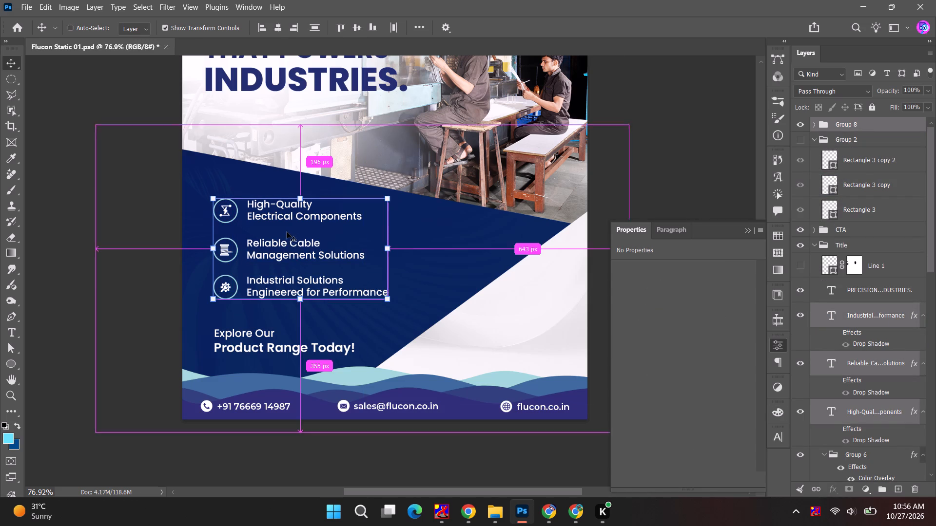
pyautogui.hotkey('ctrl', 't')
pyautogui.moveTo(859, 319); pyautogui.dragTo(873, 129)
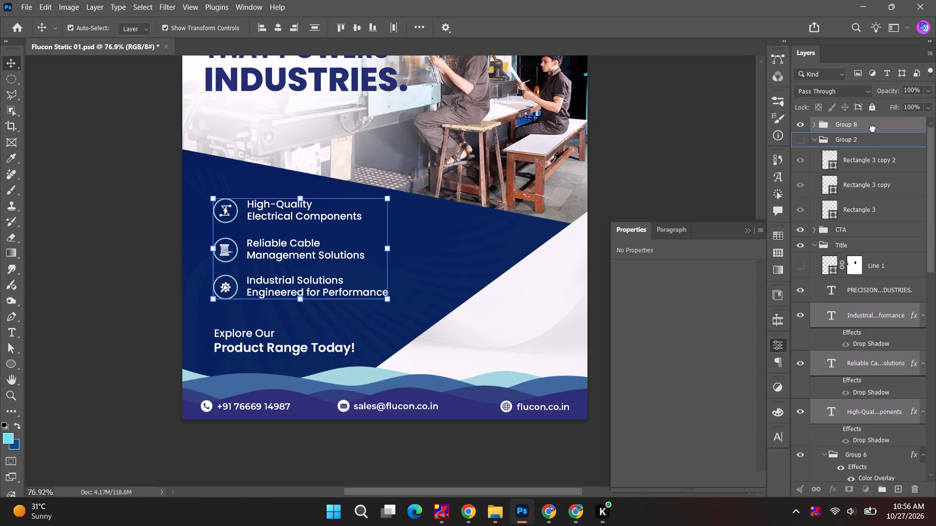
pyautogui.moveTo(873, 129); pyautogui.dragTo(874, 126)
pyautogui.moveTo(876, 317); pyautogui.dragTo(875, 175)
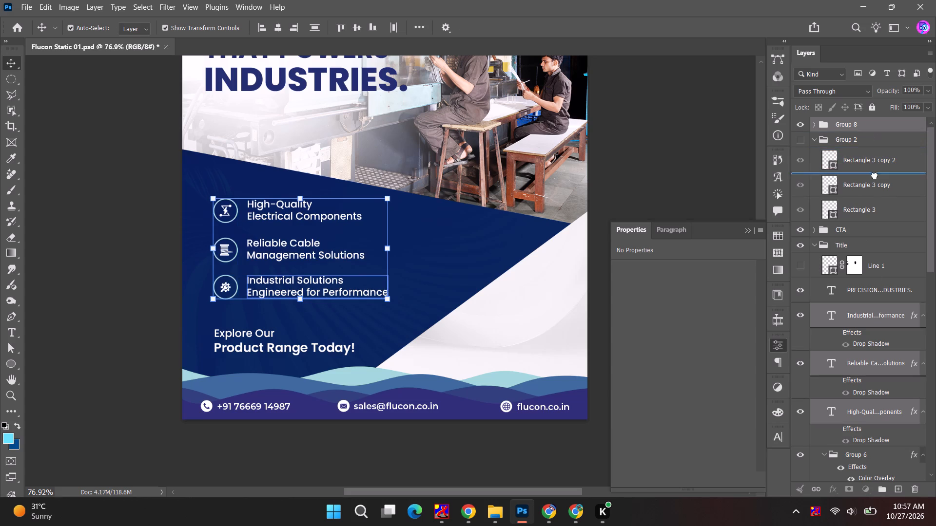
pyautogui.moveTo(875, 175); pyautogui.dragTo(874, 127)
pyautogui.click(870, 319)
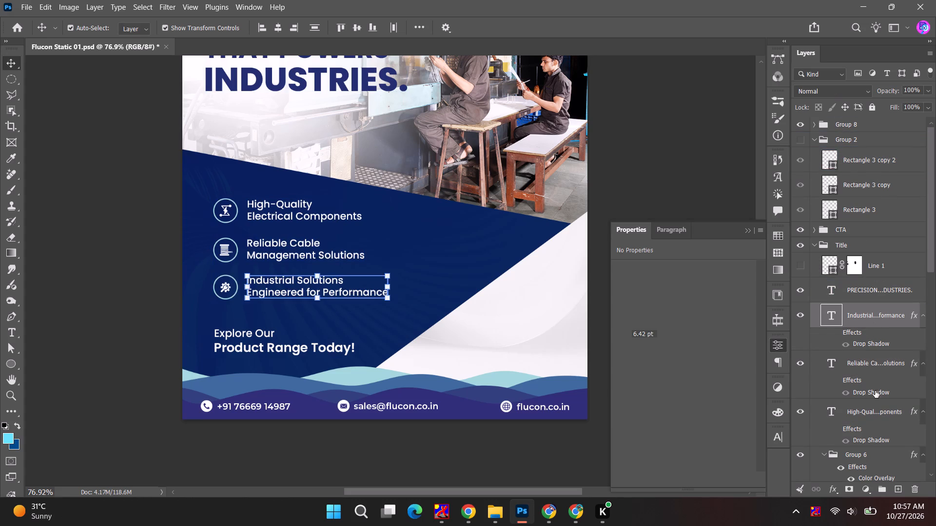
pyautogui.keyDown('ctrl'); pyautogui.click(875, 393); pyautogui.keyUp('ctrl')
pyautogui.keyDown('ctrl'); pyautogui.click(876, 366); pyautogui.keyUp('ctrl')
pyautogui.keyDown('ctrl'); pyautogui.click(868, 411); pyautogui.keyUp('ctrl')
pyautogui.keyDown('ctrl'); pyautogui.click(877, 365); pyautogui.keyUp('ctrl')
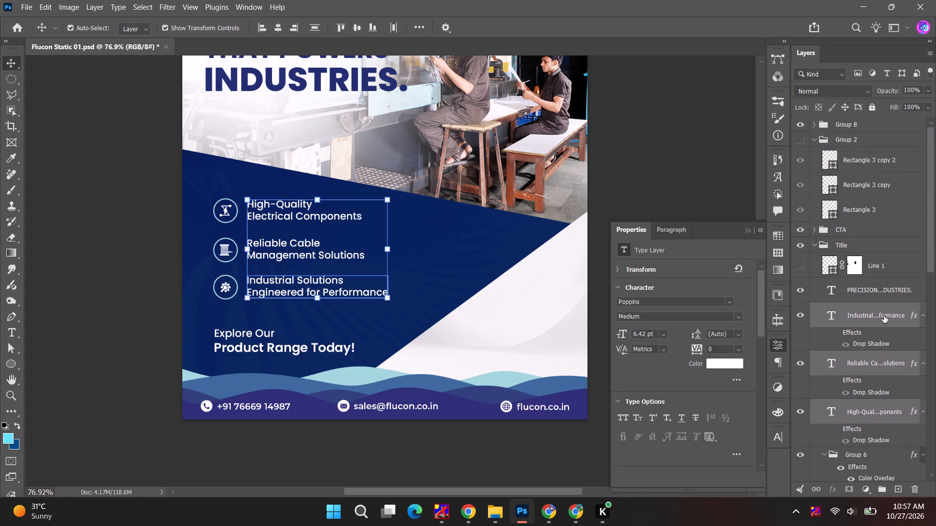
pyautogui.moveTo(884, 313); pyautogui.dragTo(874, 129)
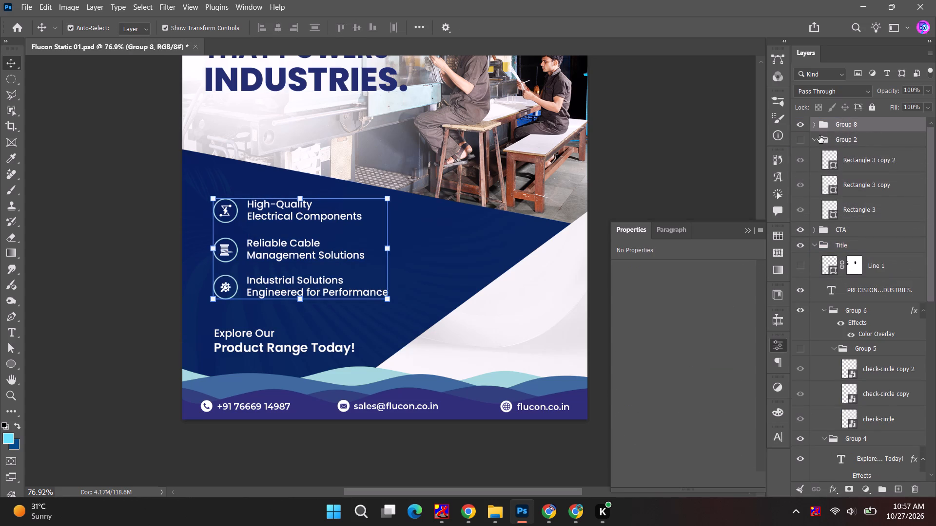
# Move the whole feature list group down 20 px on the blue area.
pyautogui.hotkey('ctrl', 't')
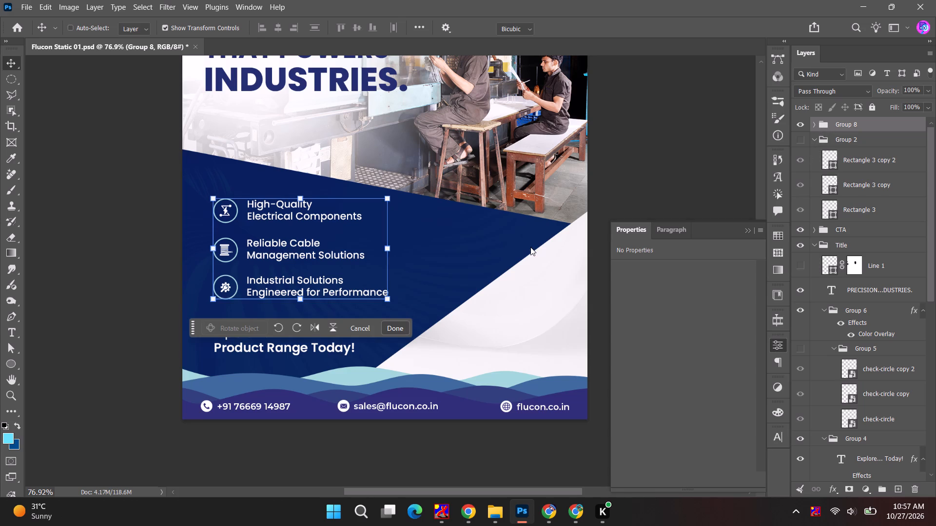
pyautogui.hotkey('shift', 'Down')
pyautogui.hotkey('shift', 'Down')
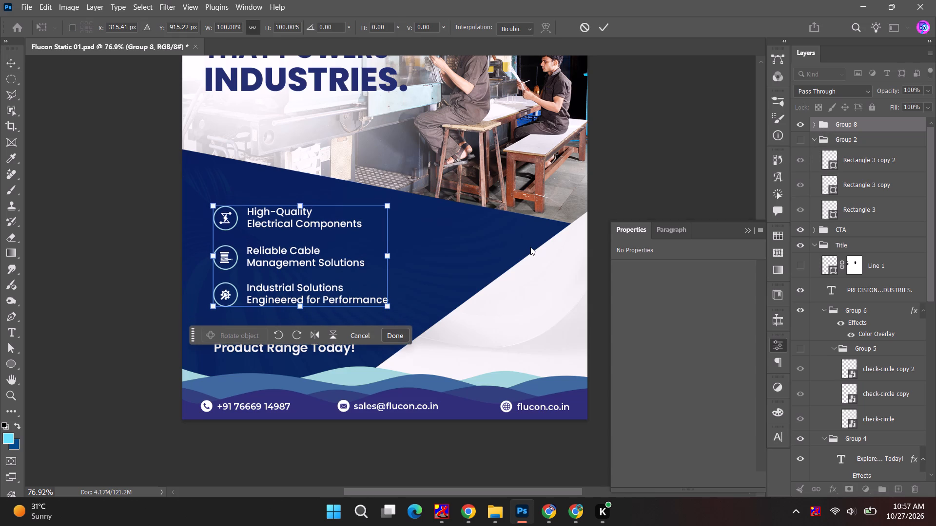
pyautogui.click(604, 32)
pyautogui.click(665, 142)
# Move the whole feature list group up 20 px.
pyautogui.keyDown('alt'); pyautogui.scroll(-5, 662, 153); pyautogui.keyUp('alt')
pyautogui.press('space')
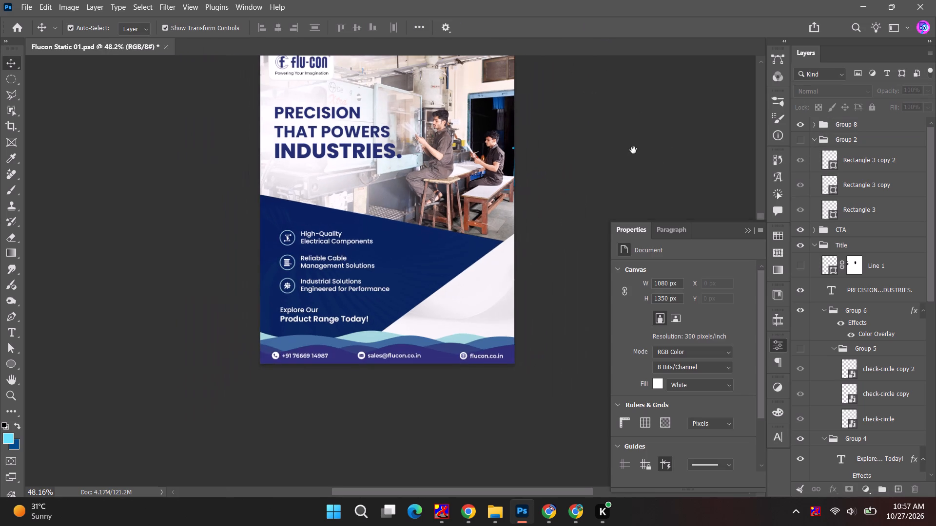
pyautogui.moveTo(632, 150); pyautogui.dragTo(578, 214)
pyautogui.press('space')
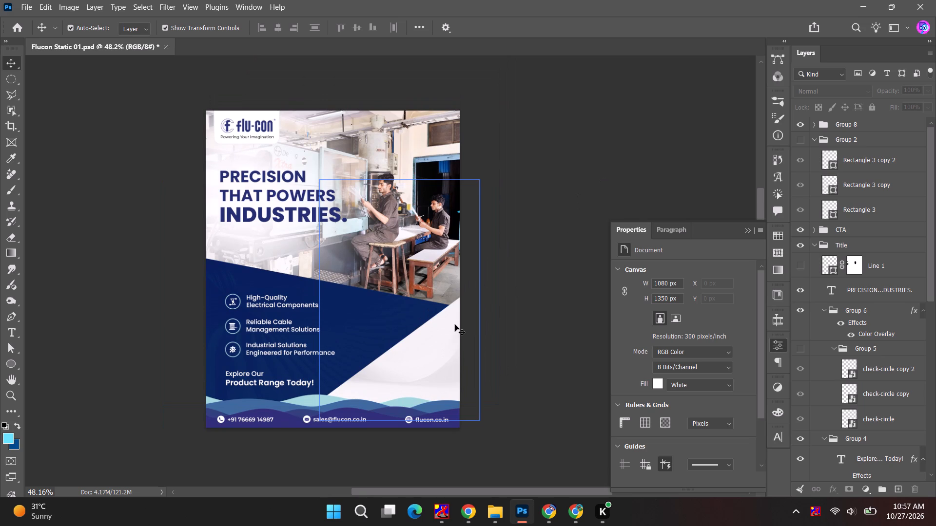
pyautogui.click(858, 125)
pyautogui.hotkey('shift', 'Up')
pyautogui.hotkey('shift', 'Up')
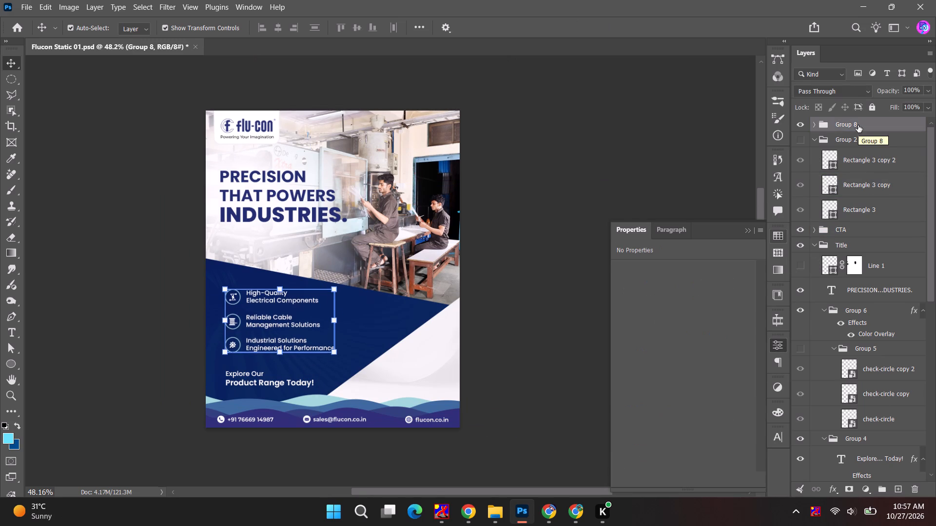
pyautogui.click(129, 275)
# Nudge the "High-Quality Electrical Components" text up 1 px beside its circle.
pyautogui.keyDown('alt'); pyautogui.scroll(5, 200, 319); pyautogui.keyUp('alt')
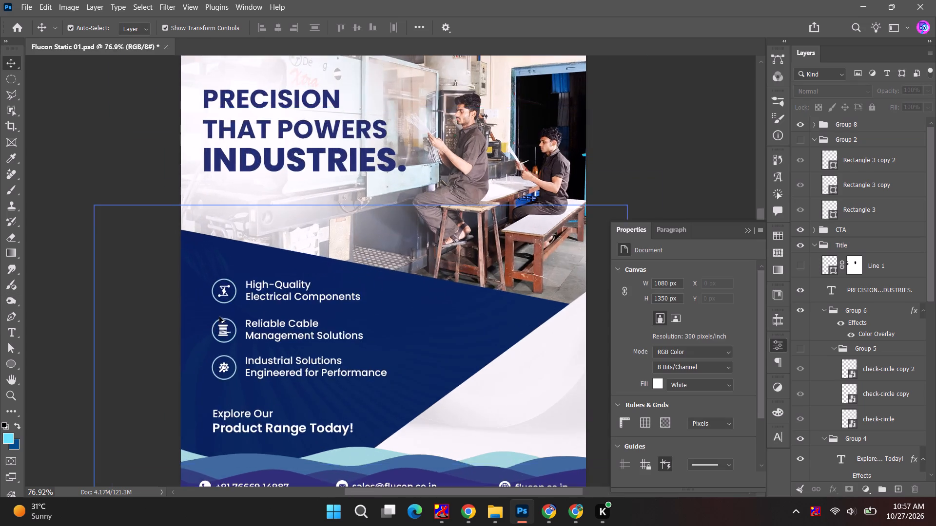
pyautogui.keyDown('alt'); pyautogui.scroll(9, 219, 317); pyautogui.keyUp('alt')
pyautogui.click(323, 278)
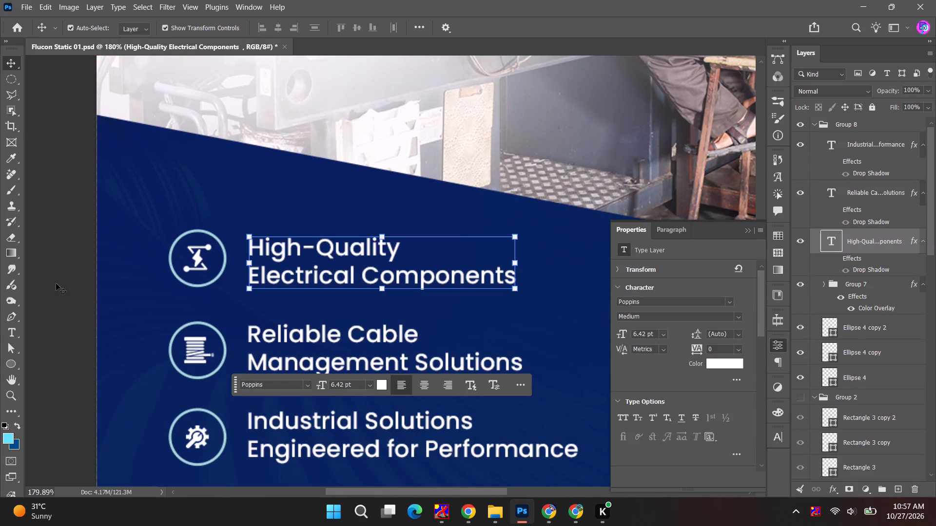
pyautogui.press('Up')
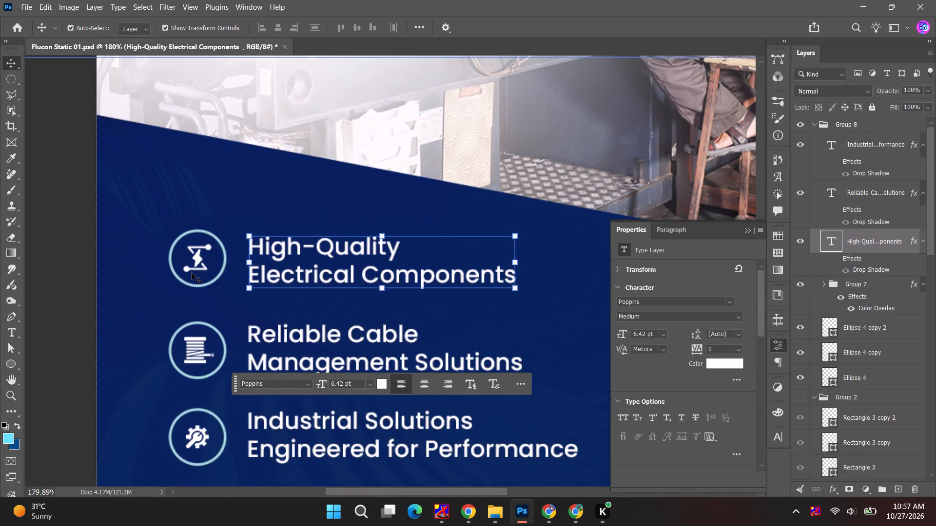
pyautogui.click(63, 256)
# Move the "Explore Our Product Range Today!" text up about 21 px and right about 8 px.
pyautogui.keyDown('alt'); pyautogui.scroll(-13, 64, 257); pyautogui.keyUp('alt')
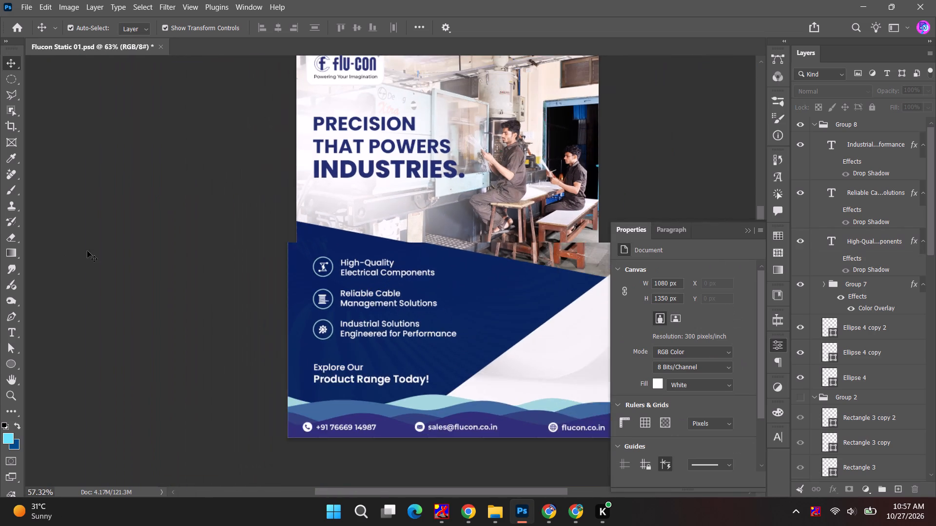
pyautogui.press('space')
pyautogui.moveTo(125, 272); pyautogui.dragTo(43, 263)
pyautogui.keyDown('alt'); pyautogui.scroll(4, 244, 344); pyautogui.keyUp('alt')
pyautogui.moveTo(256, 344); pyautogui.dragTo(273, 336)
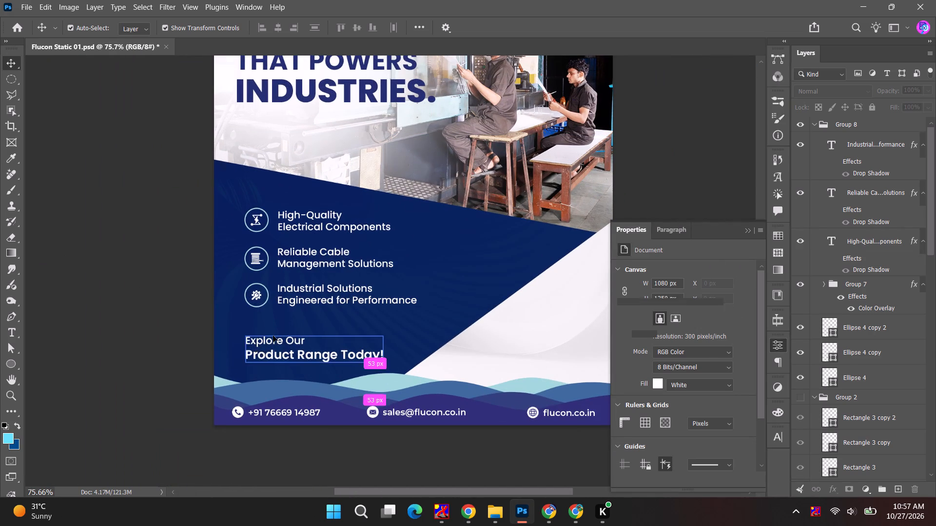
pyautogui.moveTo(273, 336); pyautogui.dragTo(269, 338)
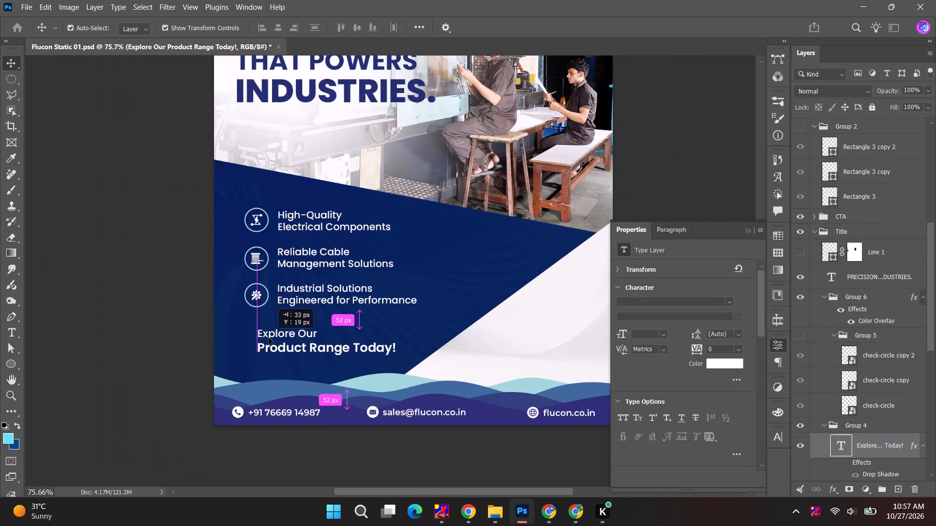
pyautogui.moveTo(269, 338); pyautogui.dragTo(259, 337)
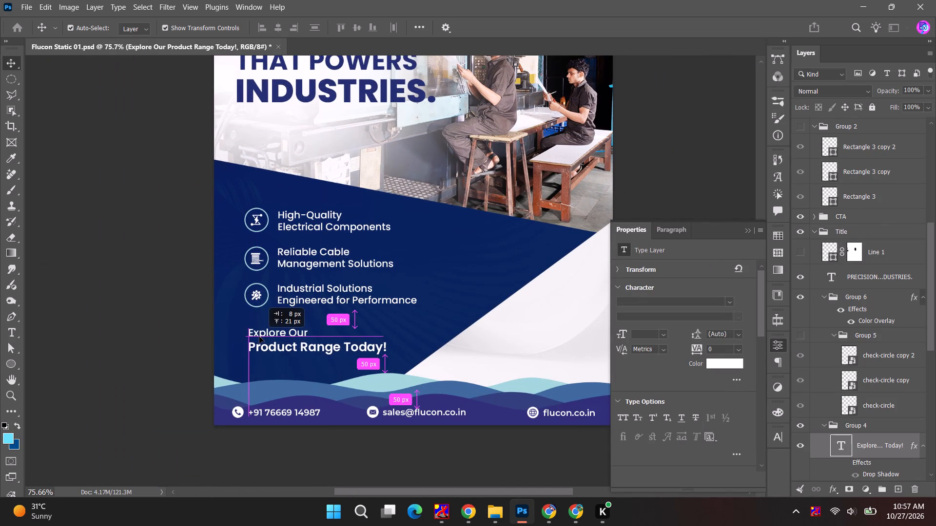
pyautogui.moveTo(259, 337); pyautogui.dragTo(259, 337)
pyautogui.scroll(7, 871, 183)
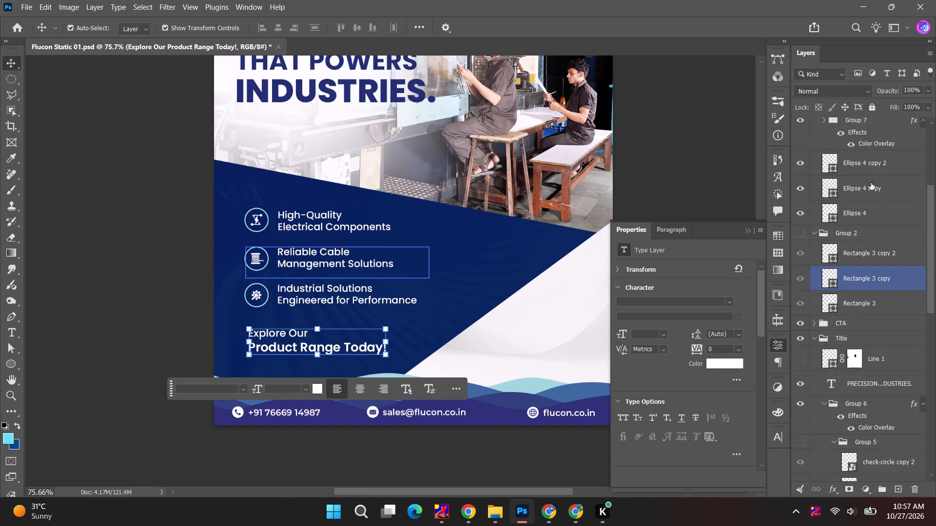
pyautogui.scroll(16, 853, 153)
pyautogui.click(102, 312)
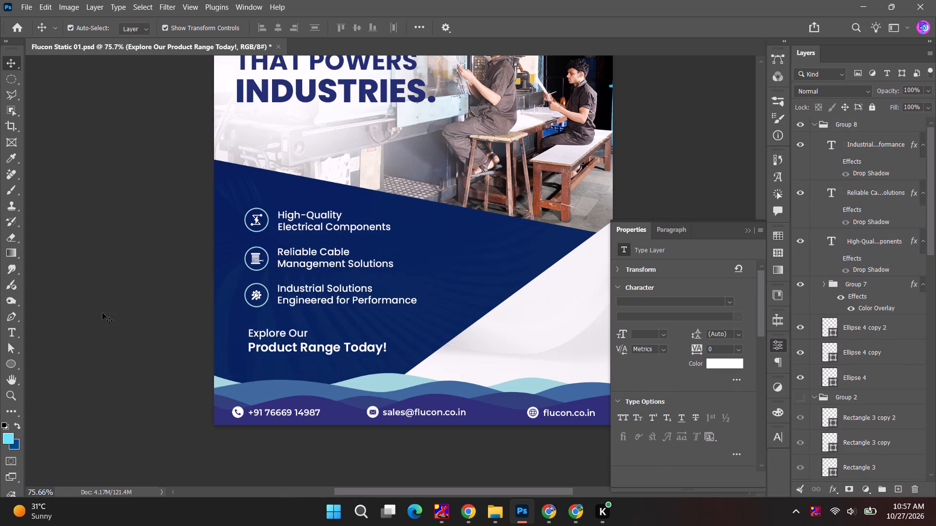
# Export the whole poster as a PNG named Flucon Static 01 in the Oct 2026 folder, replacing the existing file.
pyautogui.keyDown('alt'); pyautogui.scroll(-6, 74, 374); pyautogui.keyUp('alt')
pyautogui.press('space')
pyautogui.press('space')
pyautogui.press('space')
pyautogui.press('space')
pyautogui.press('space')
pyautogui.press('space')
pyautogui.press('space')
pyautogui.press('space')
pyautogui.press('space')
pyautogui.press('space')
pyautogui.moveTo(132, 340); pyautogui.dragTo(0, 372)
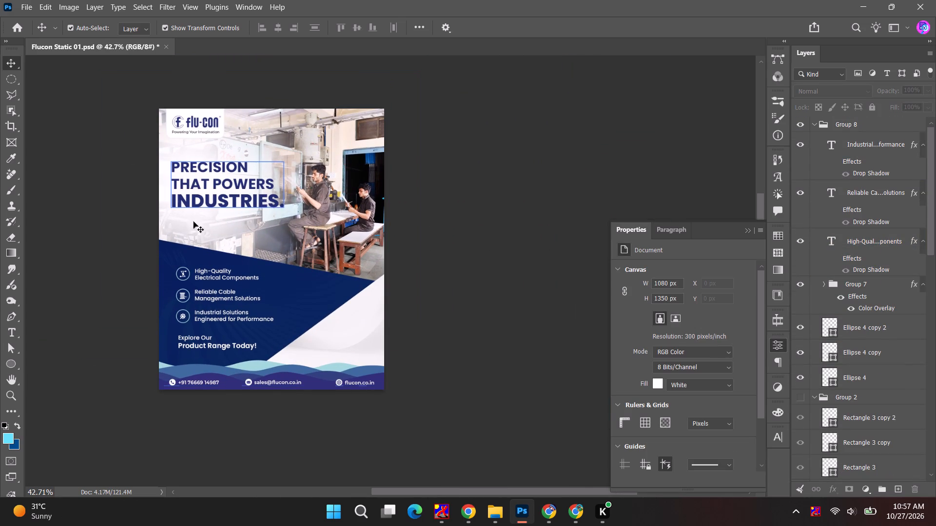
pyautogui.click(184, 98)
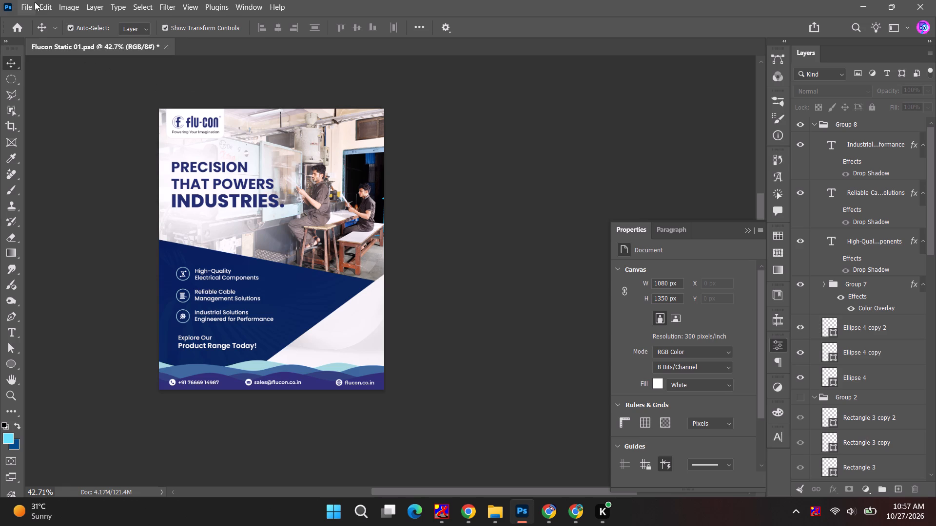
pyautogui.click(30, 2)
pyautogui.click(246, 213)
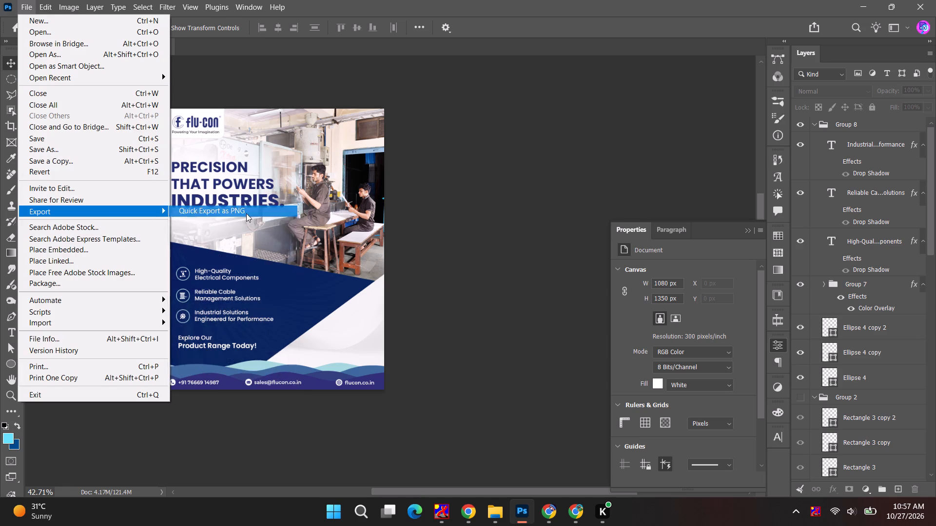
pyautogui.click(418, 133)
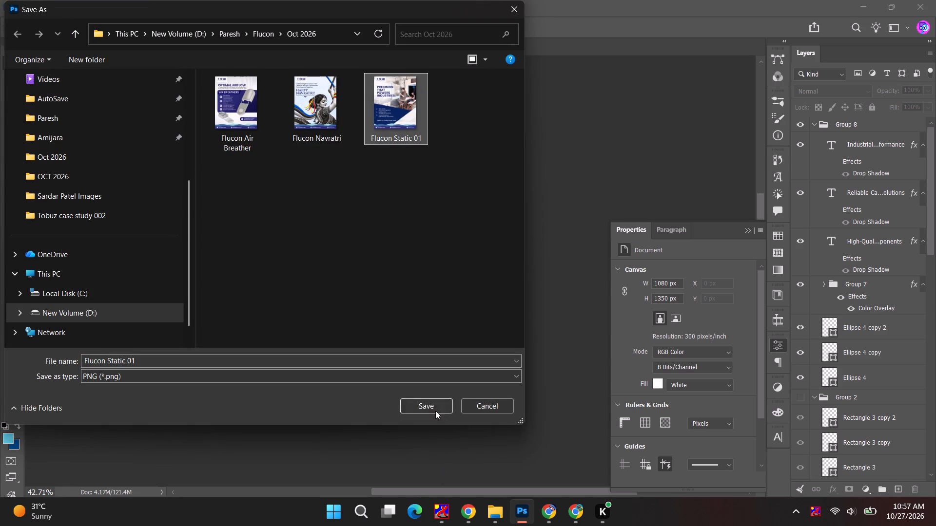
pyautogui.click(434, 409)
pyautogui.click(506, 259)
# Save the Flucon Static 01.psd document and close it.
pyautogui.hotkey('ctrl', 's')
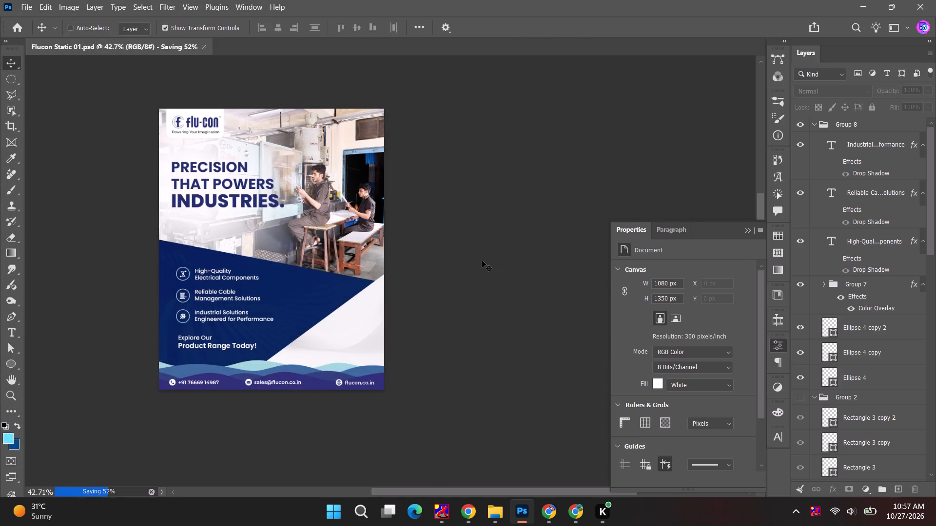
pyautogui.hotkey('ctrl', 'w')
pyautogui.keyDown('alt'); pyautogui.scroll(-3, 411, 294); pyautogui.keyUp('alt')
# Switch to the 2026 Social Media spreadsheet in Chrome and tick the Design Status checkbox for the Flucon Components post in row 122.
pyautogui.hotkey('alt', 'Tab')
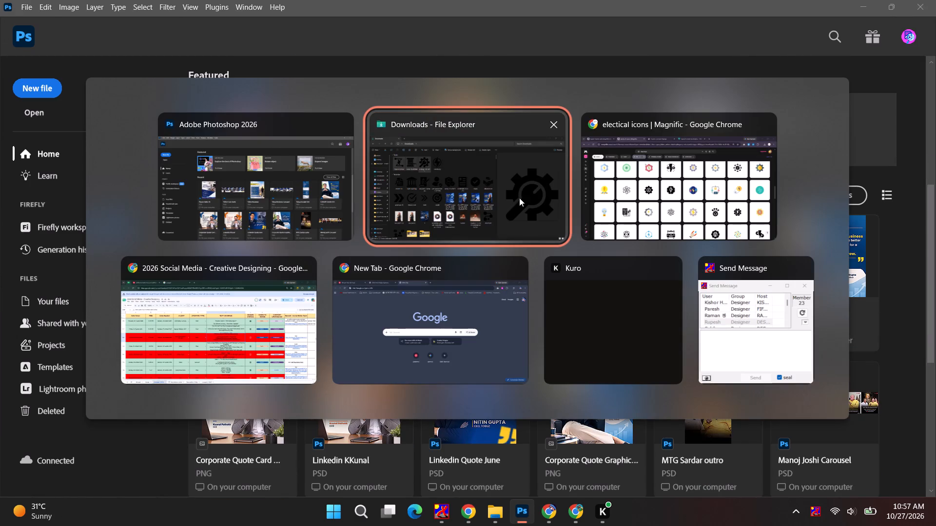
pyautogui.keyDown('alt'); pyautogui.click(236, 341); pyautogui.keyUp('alt')
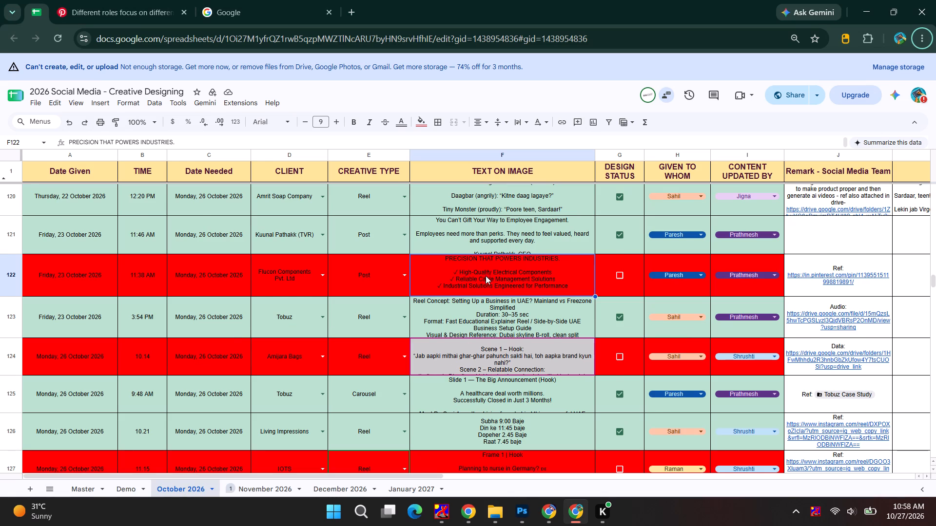
pyautogui.scroll(1, 486, 278)
pyautogui.click(618, 338)
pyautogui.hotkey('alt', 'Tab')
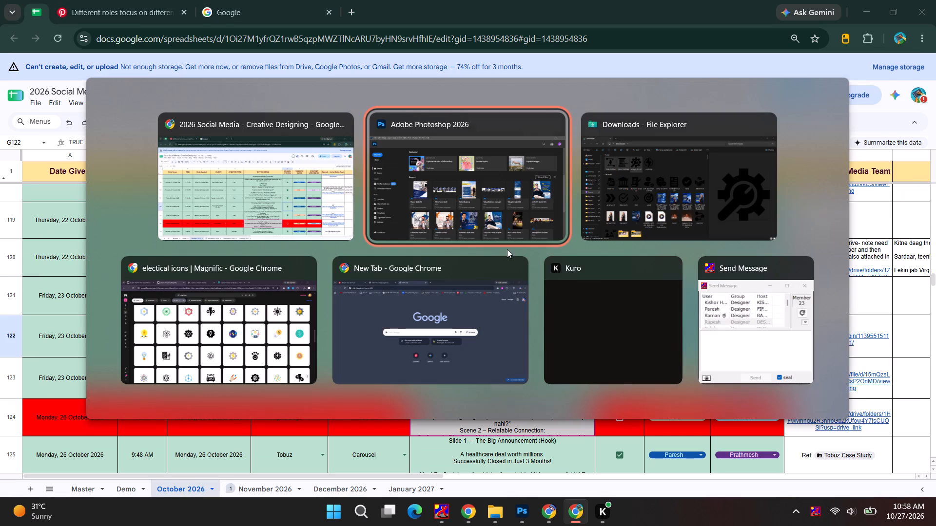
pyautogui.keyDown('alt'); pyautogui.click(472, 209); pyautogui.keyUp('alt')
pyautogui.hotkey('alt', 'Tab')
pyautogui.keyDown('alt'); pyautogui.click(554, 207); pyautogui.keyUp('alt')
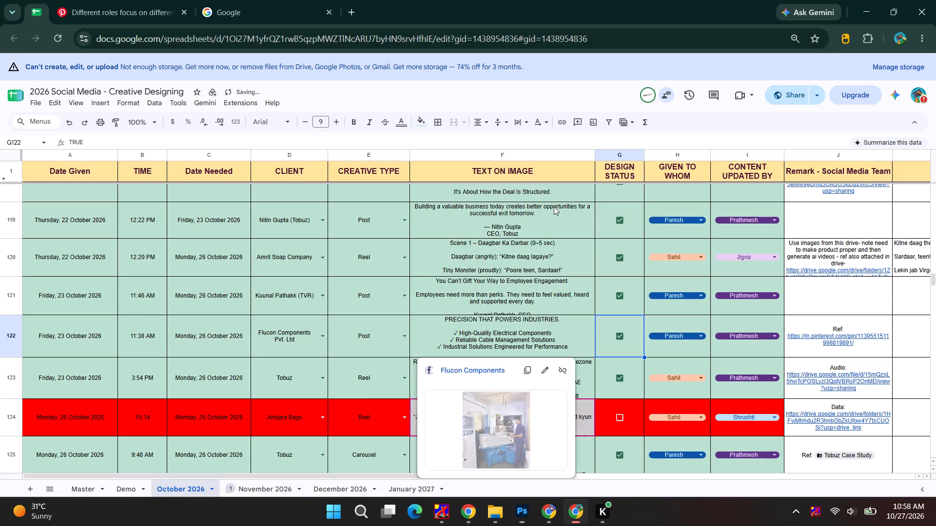
pyautogui.hotkey('alt', 'Tab')
pyautogui.keyDown('alt'); pyautogui.click(676, 199); pyautogui.keyUp('alt')
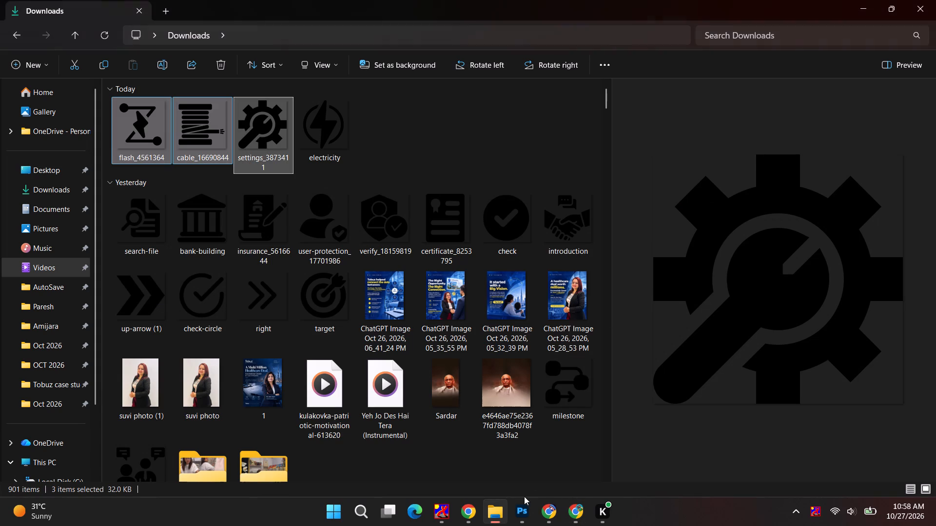
pyautogui.click(48, 404)
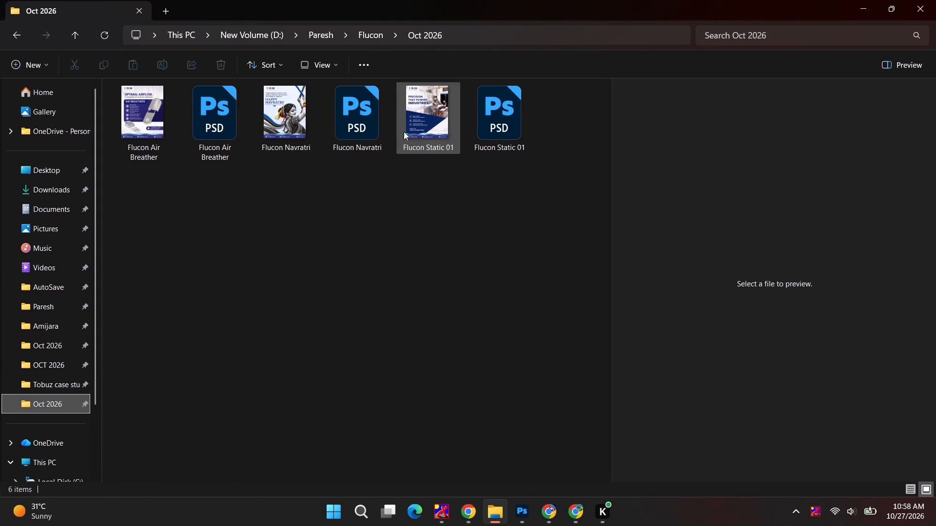
pyautogui.click(426, 120)
pyautogui.doubleClick(817, 511)
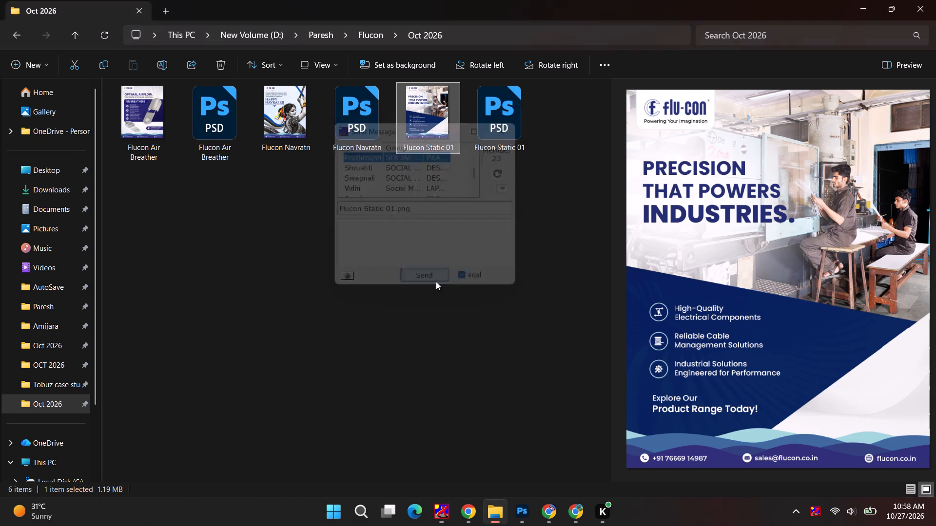